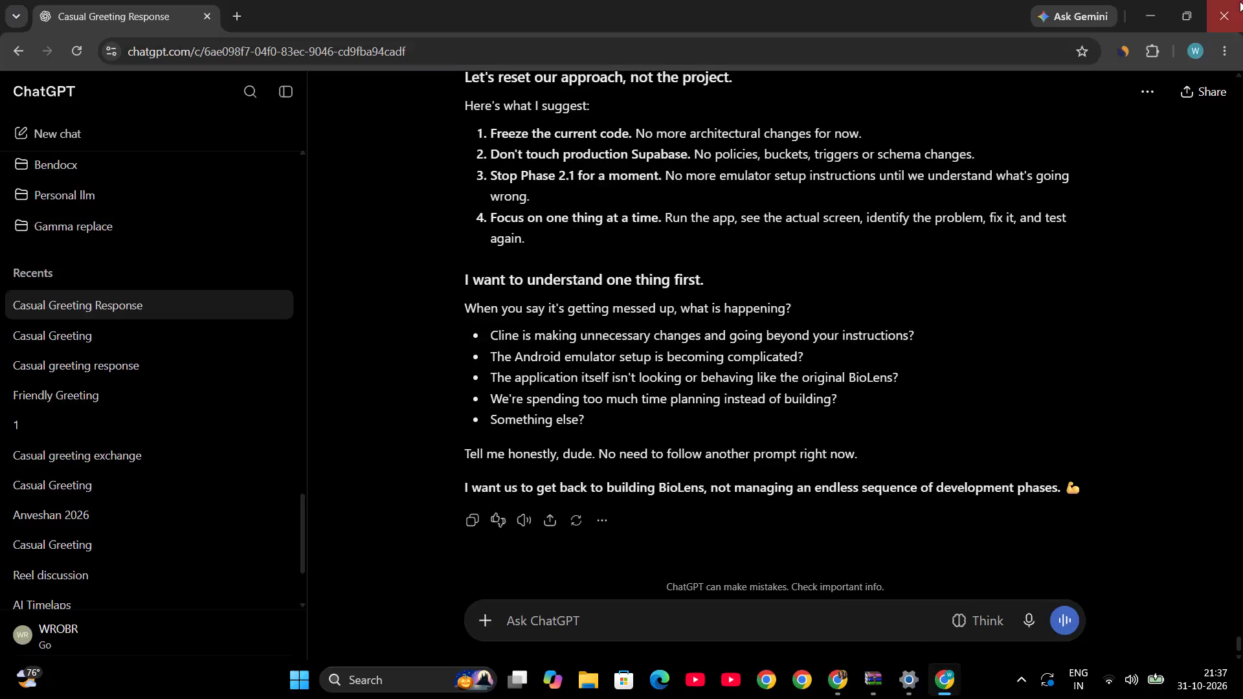
# Search Windows for "what" and open the best match.
pyautogui.click(453, 683)
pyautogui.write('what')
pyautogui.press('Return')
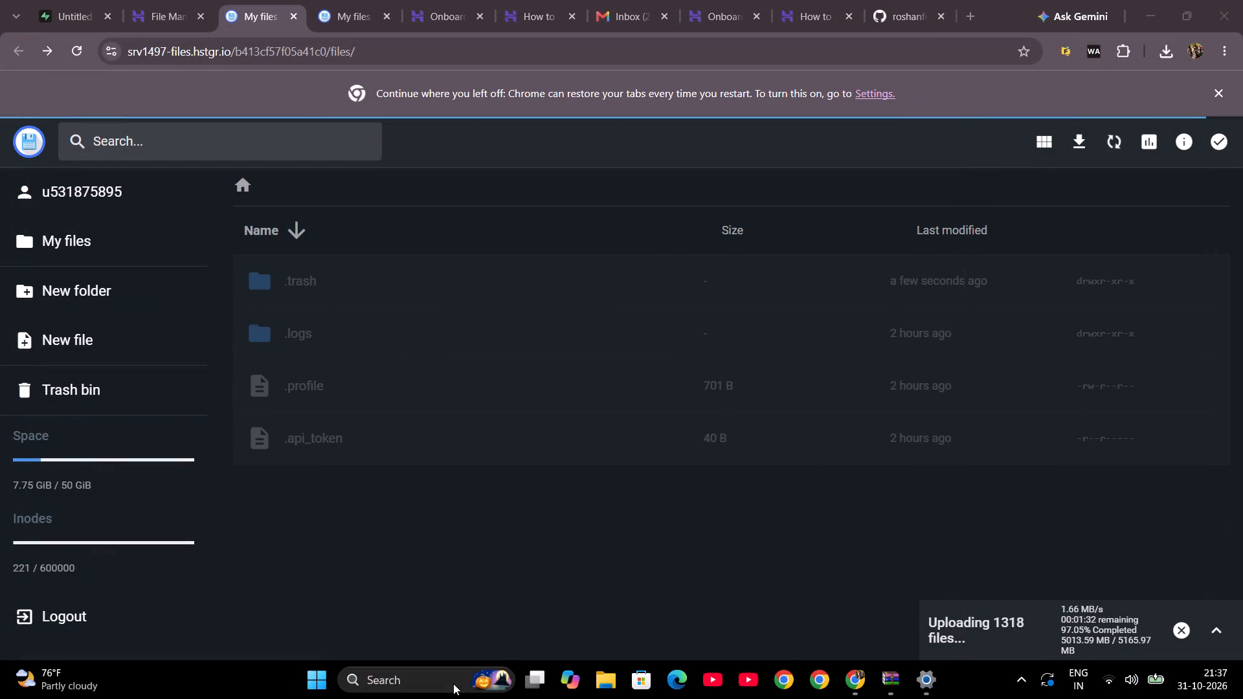
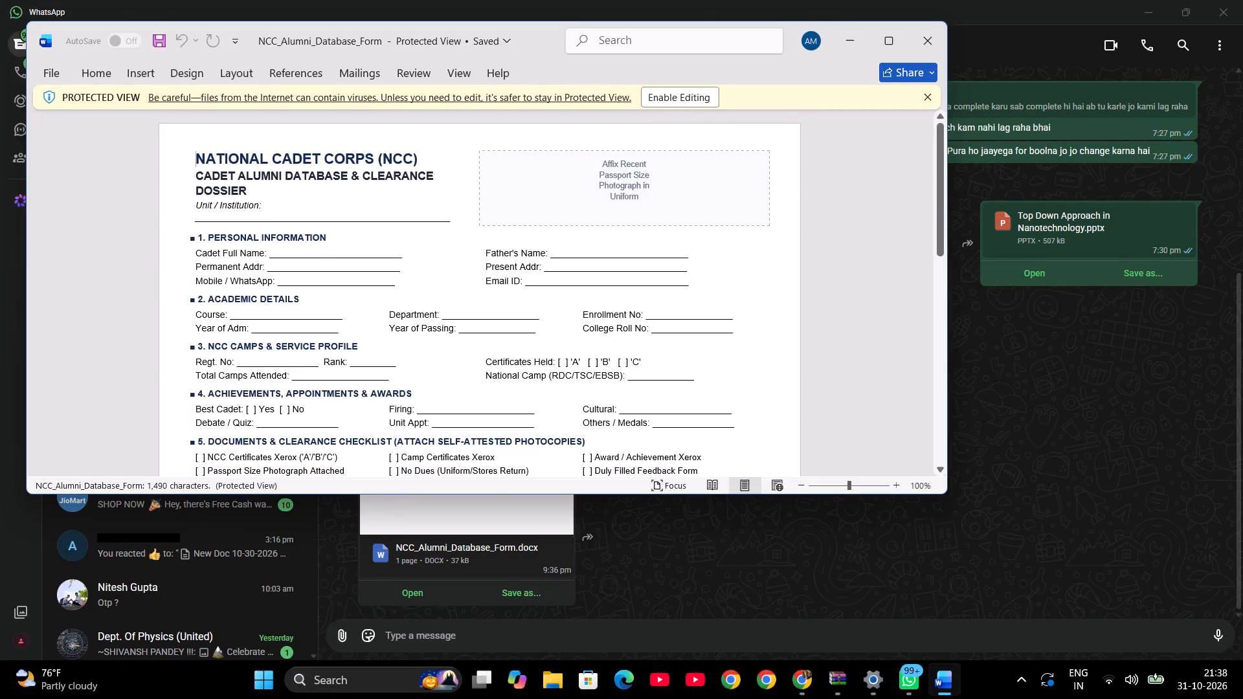
# Enable editing for the protected NCC_Alumni_Database_Form document and maximize its window.
pyautogui.click(698, 99)
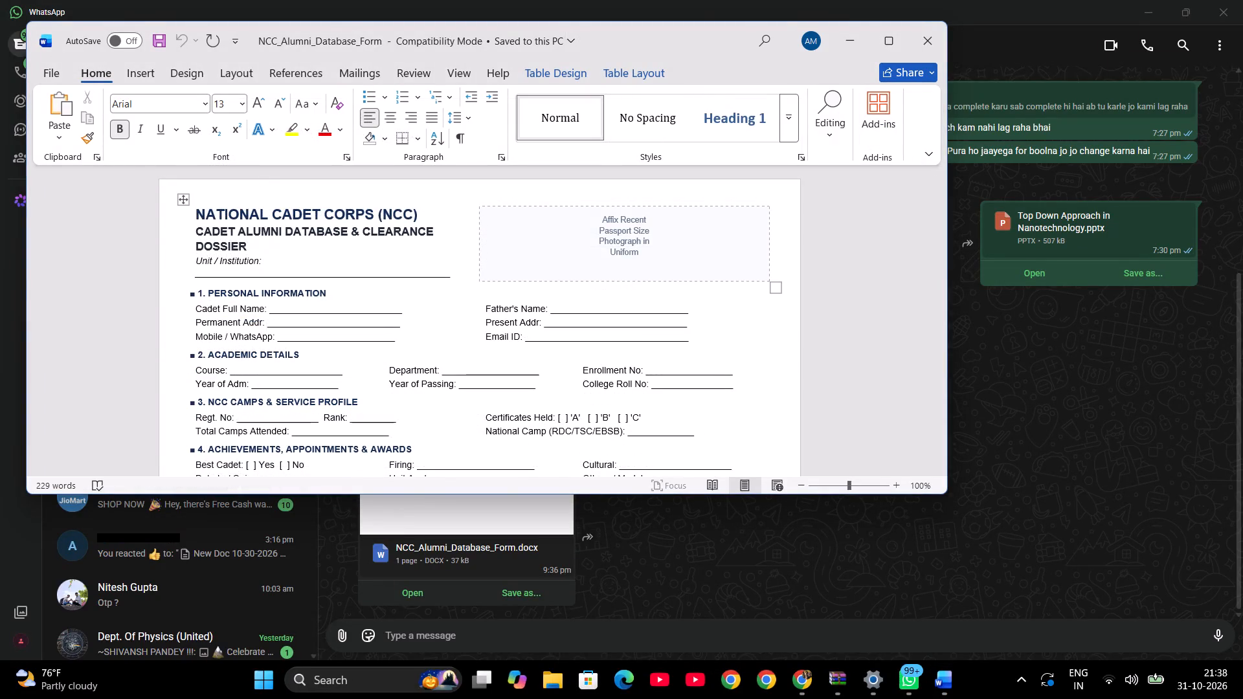
pyautogui.click(885, 33)
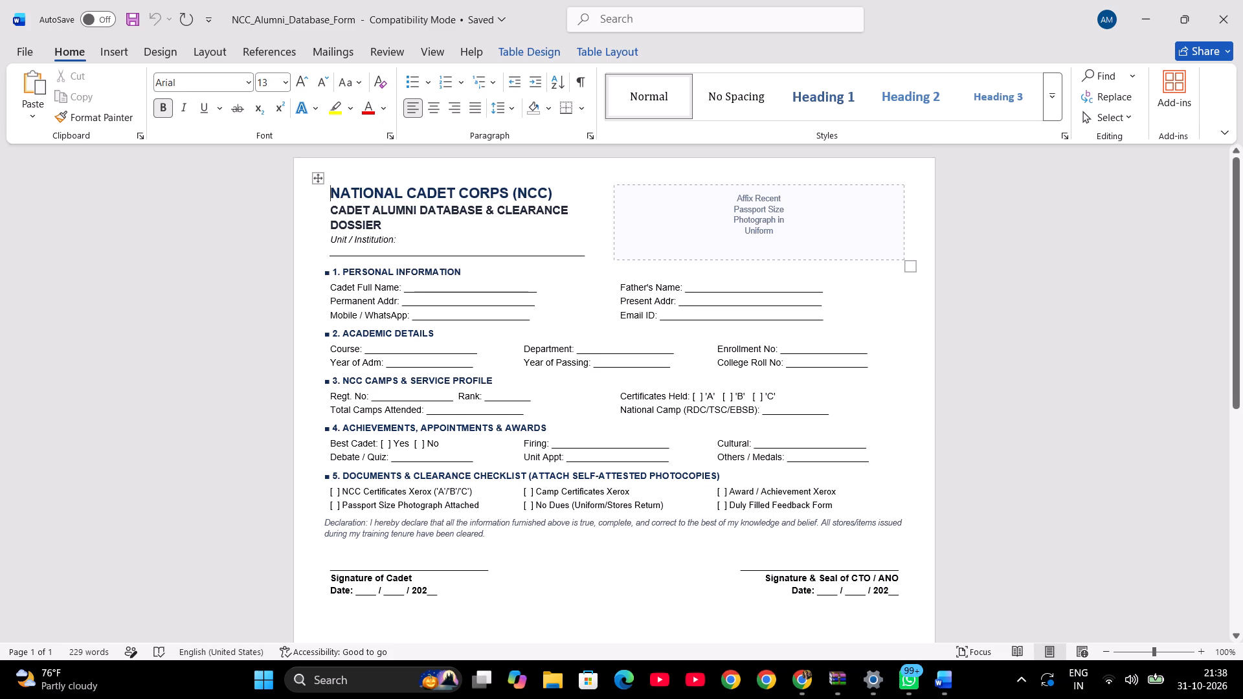
# Insert six blank lines between the NATIONAL CADET CORPS (NCC) heading and the CADET ALUMNI DATABASE & CLEARANCE DOSSIER subtitle.
pyautogui.click(673, 179)
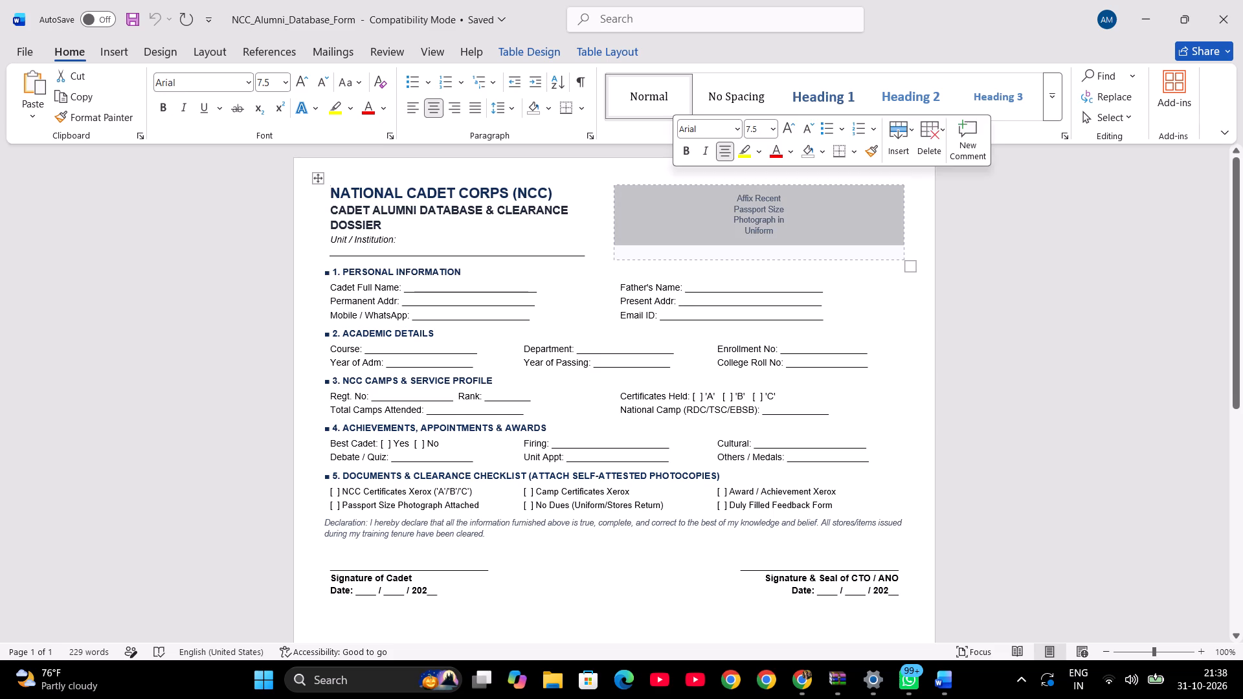
pyautogui.click(673, 179)
pyautogui.click(564, 195)
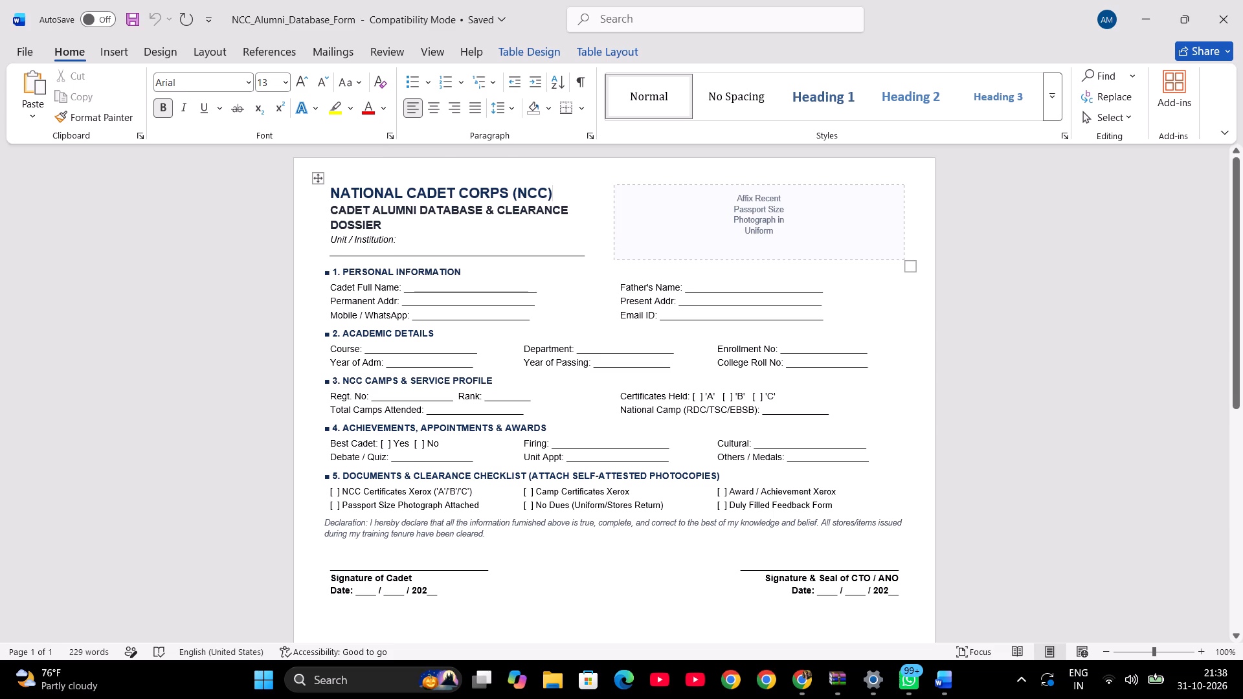
pyautogui.press('Return')
pyautogui.press('Return')
pyautogui.press('Return')
pyautogui.press('Return')
pyautogui.press('Return')
pyautogui.press('Return')
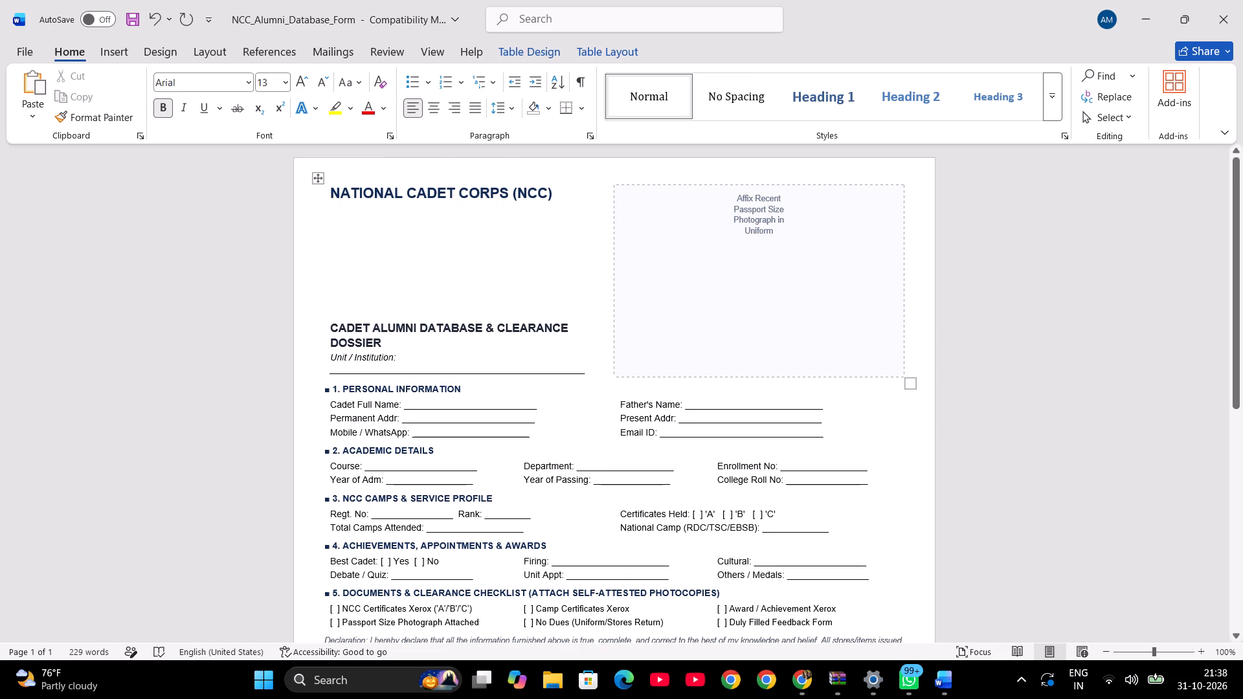
# Add two blank lines above the header table that holds the NATIONAL CADET CORPS (NCC) title.
pyautogui.click(326, 191)
pyautogui.click(326, 191)
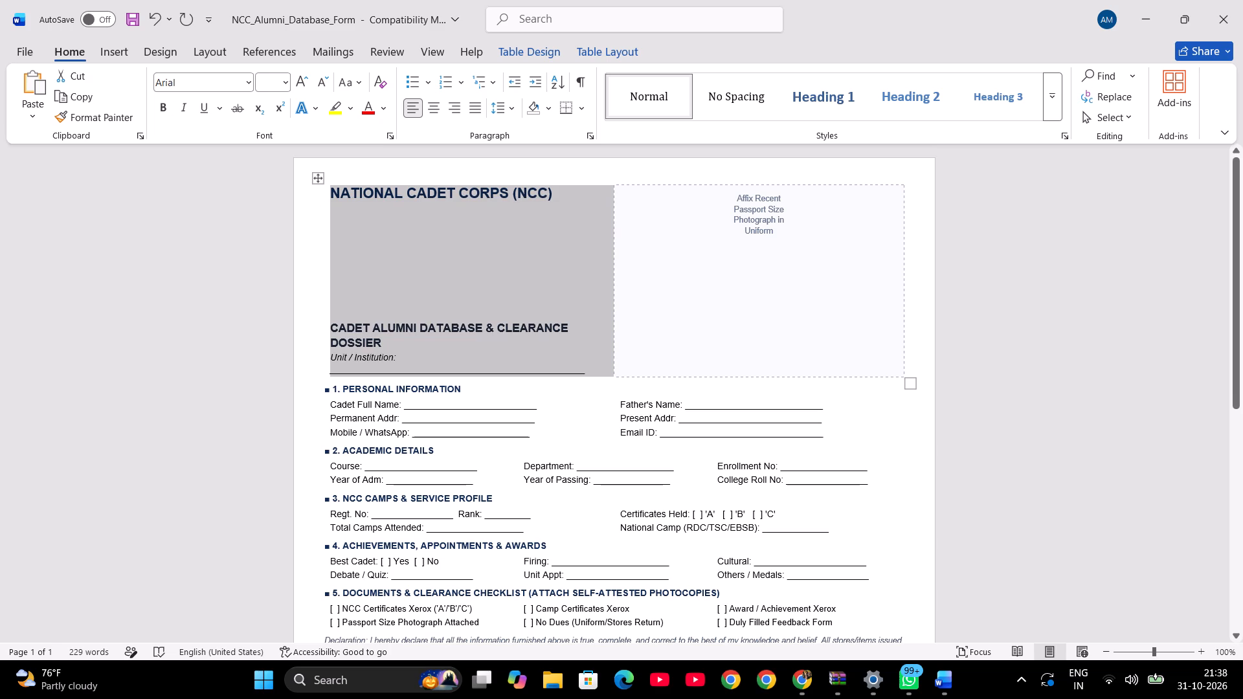
pyautogui.click(326, 191)
pyautogui.click(326, 191)
pyautogui.moveTo(326, 191); pyautogui.dragTo(320, 181)
pyautogui.click(320, 181)
pyautogui.click(331, 195)
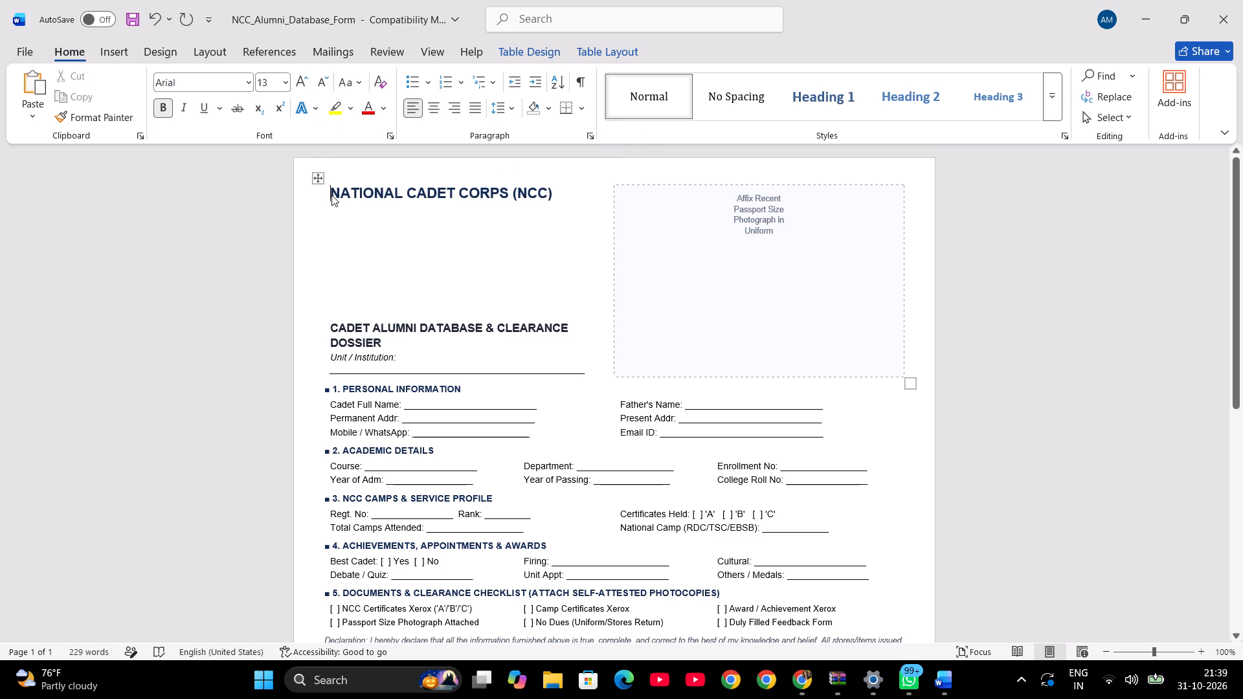
pyautogui.press('Return')
pyautogui.press('Return')
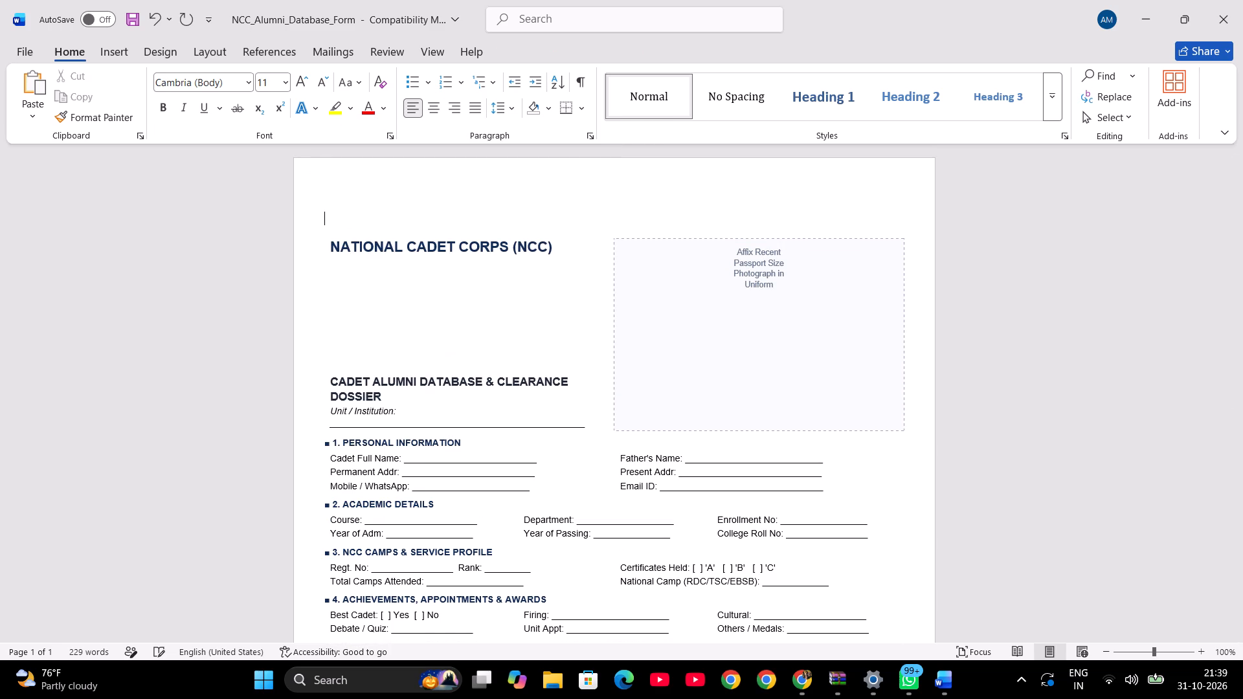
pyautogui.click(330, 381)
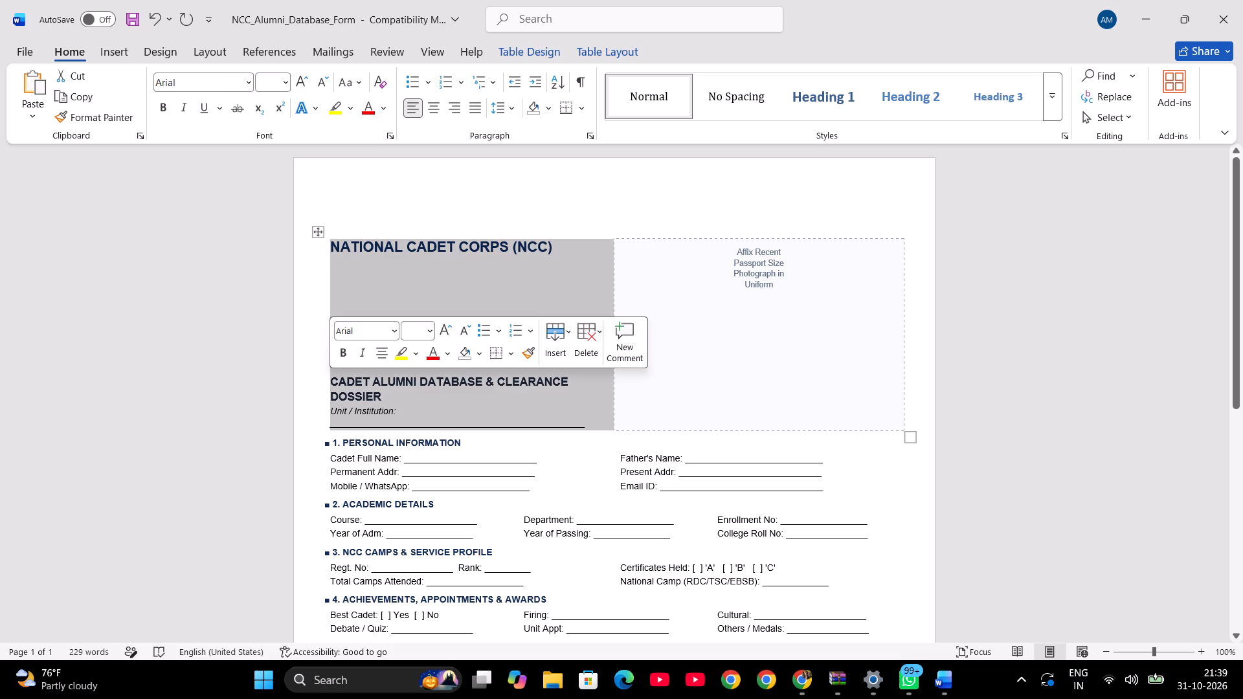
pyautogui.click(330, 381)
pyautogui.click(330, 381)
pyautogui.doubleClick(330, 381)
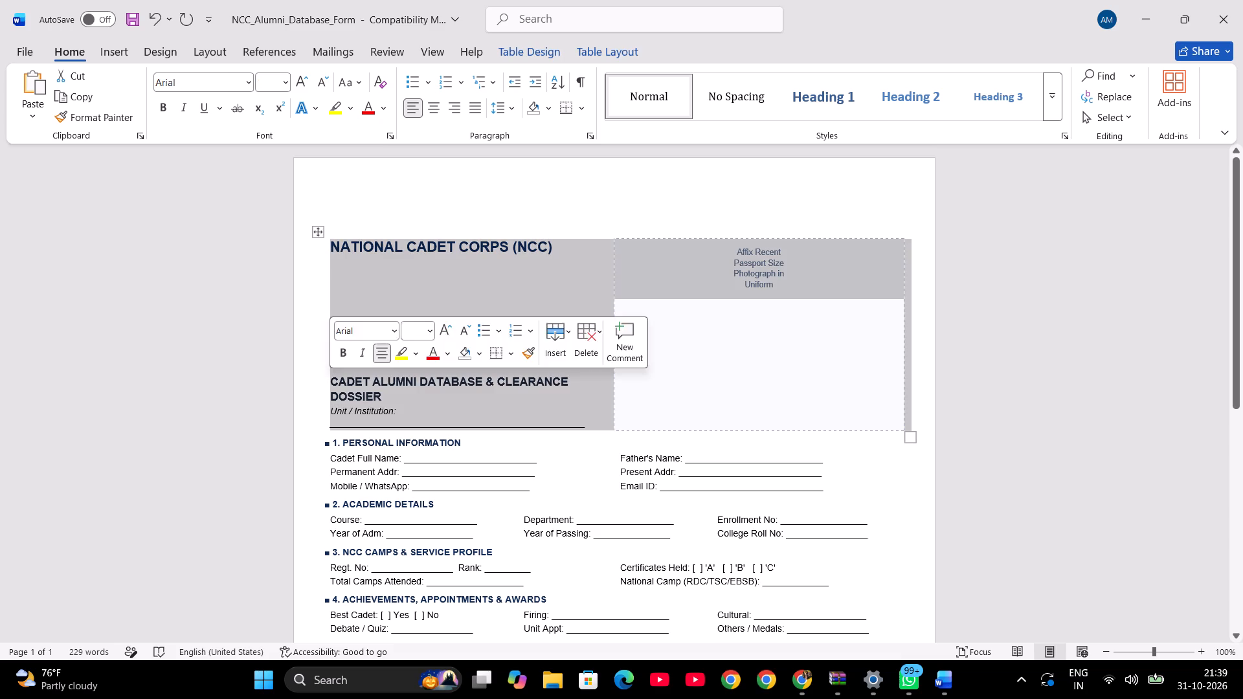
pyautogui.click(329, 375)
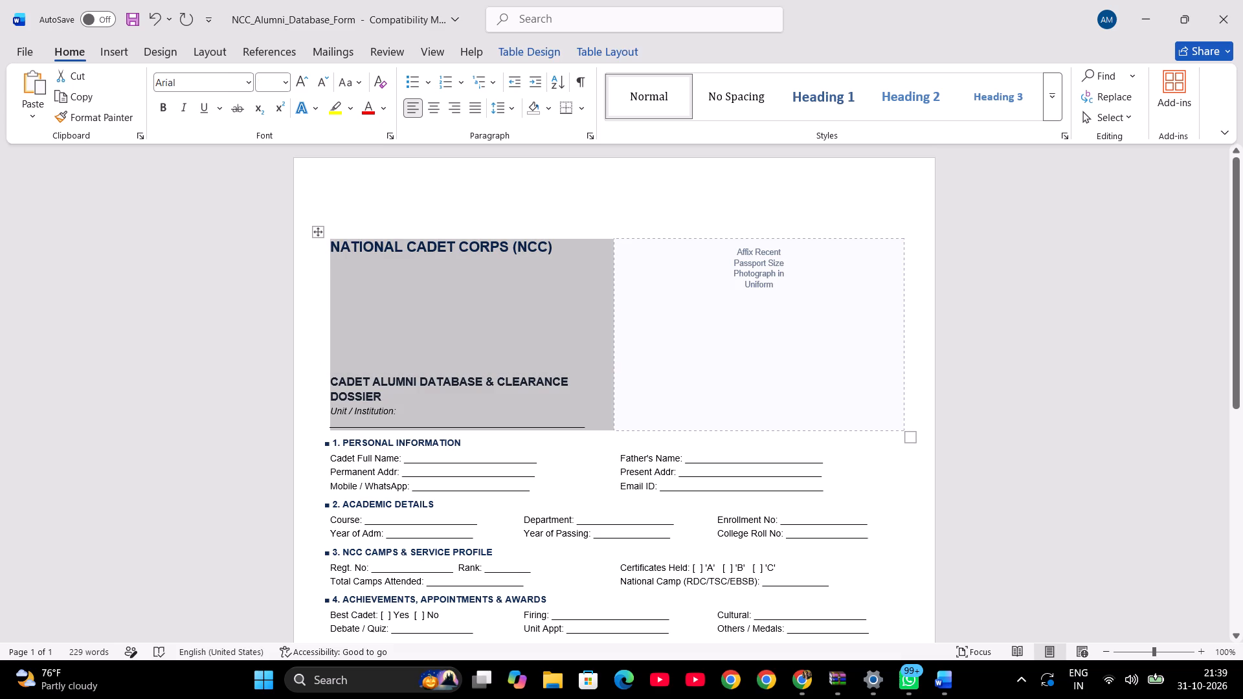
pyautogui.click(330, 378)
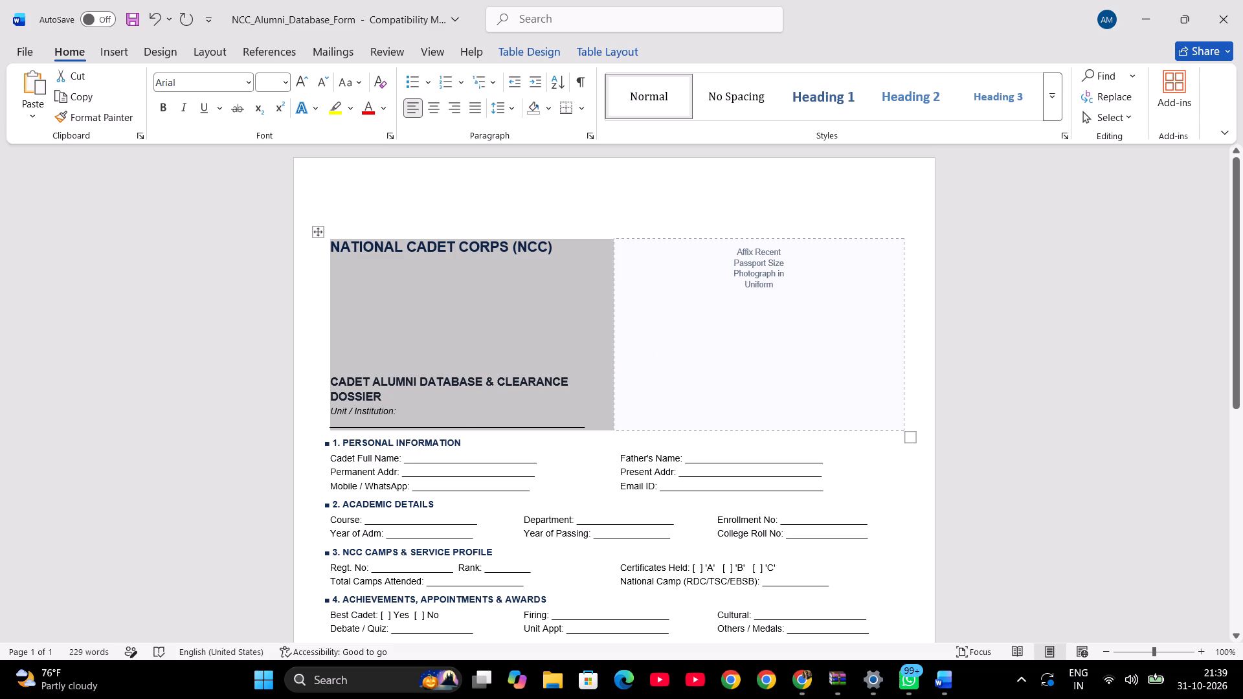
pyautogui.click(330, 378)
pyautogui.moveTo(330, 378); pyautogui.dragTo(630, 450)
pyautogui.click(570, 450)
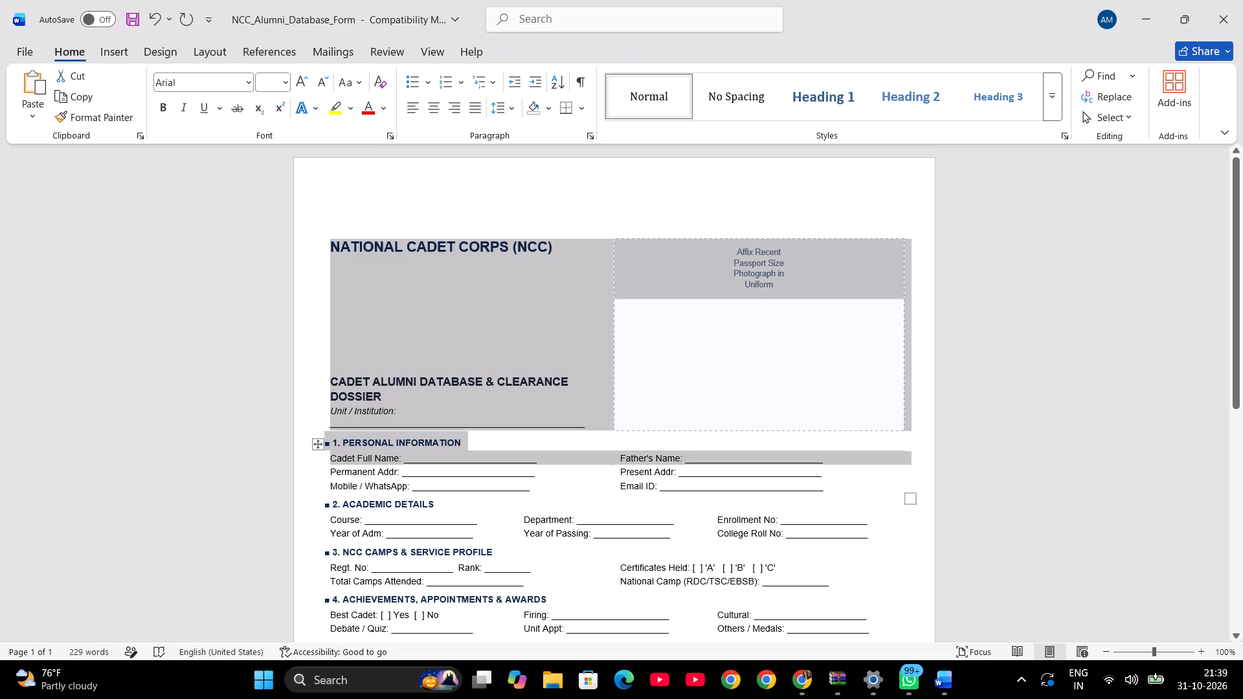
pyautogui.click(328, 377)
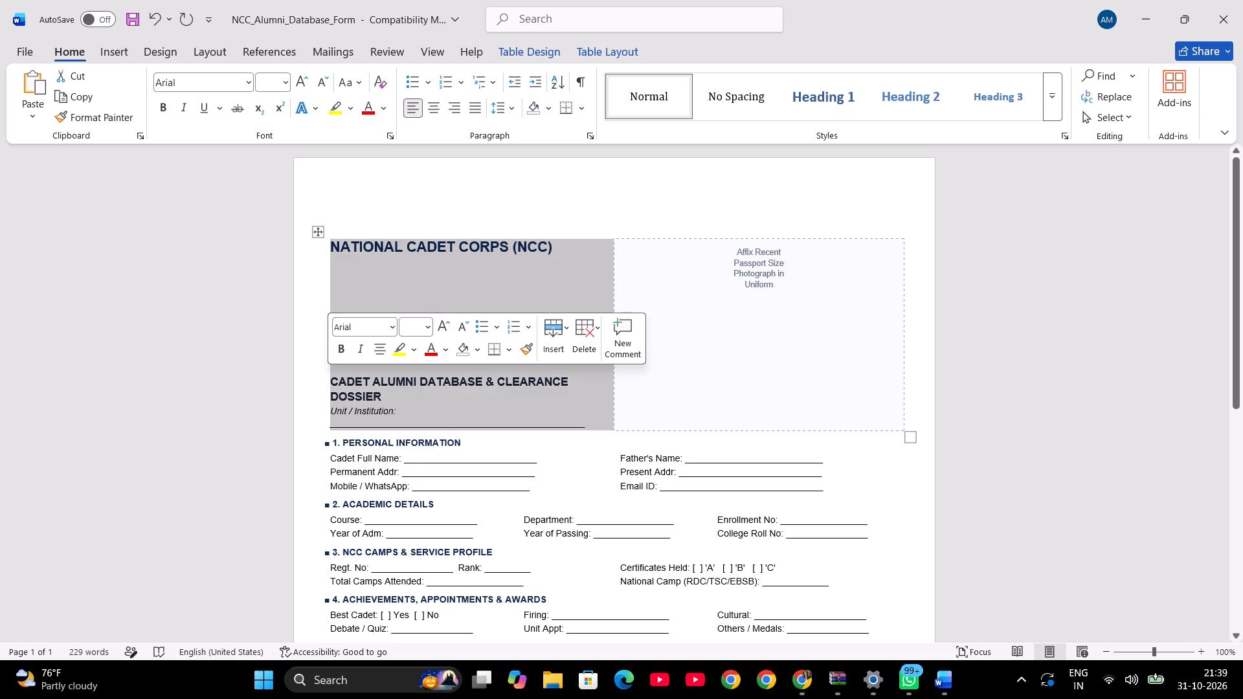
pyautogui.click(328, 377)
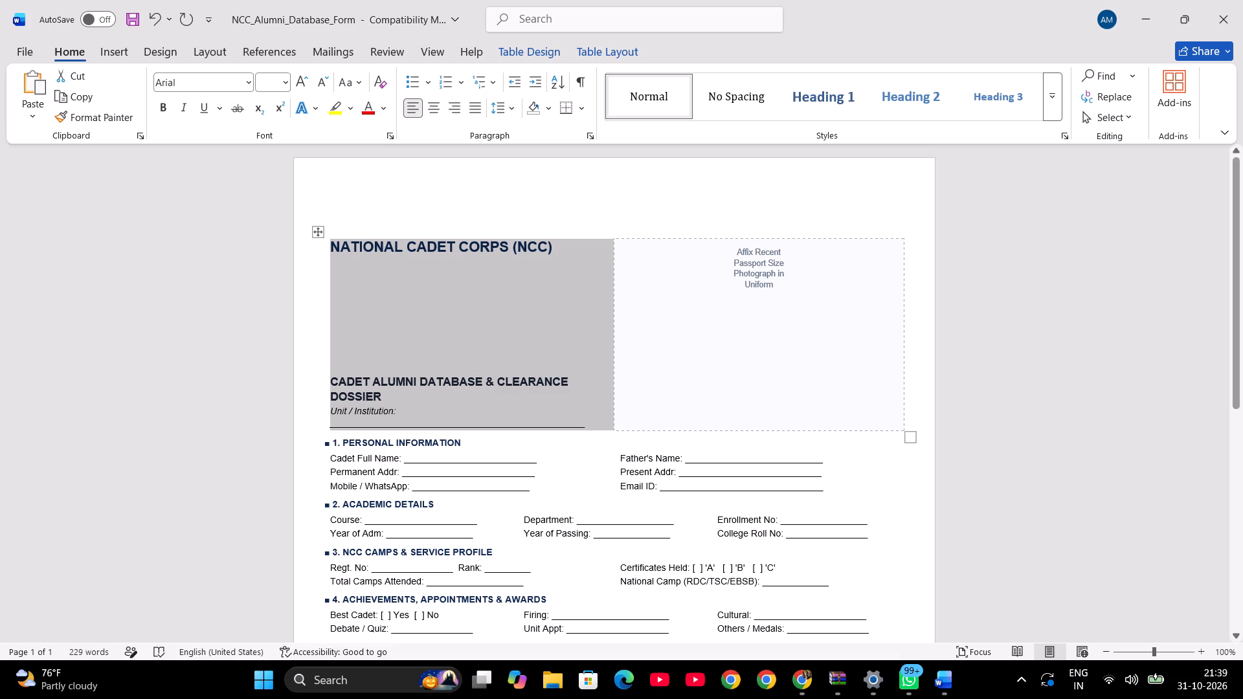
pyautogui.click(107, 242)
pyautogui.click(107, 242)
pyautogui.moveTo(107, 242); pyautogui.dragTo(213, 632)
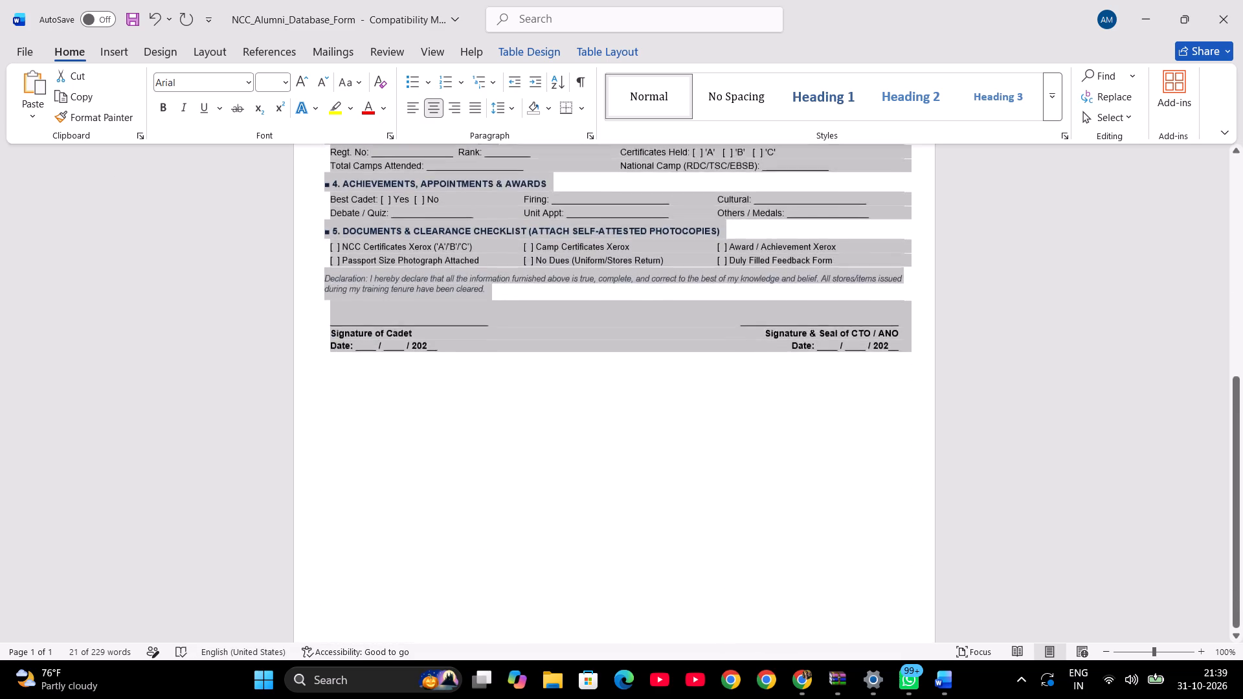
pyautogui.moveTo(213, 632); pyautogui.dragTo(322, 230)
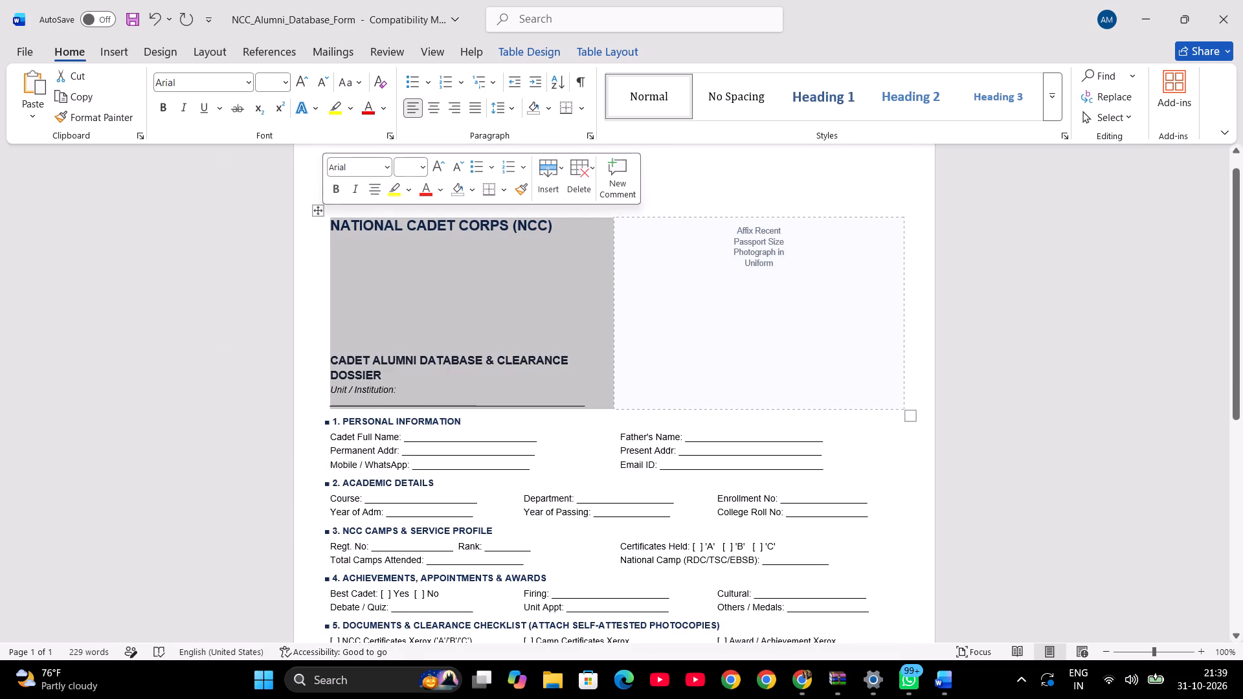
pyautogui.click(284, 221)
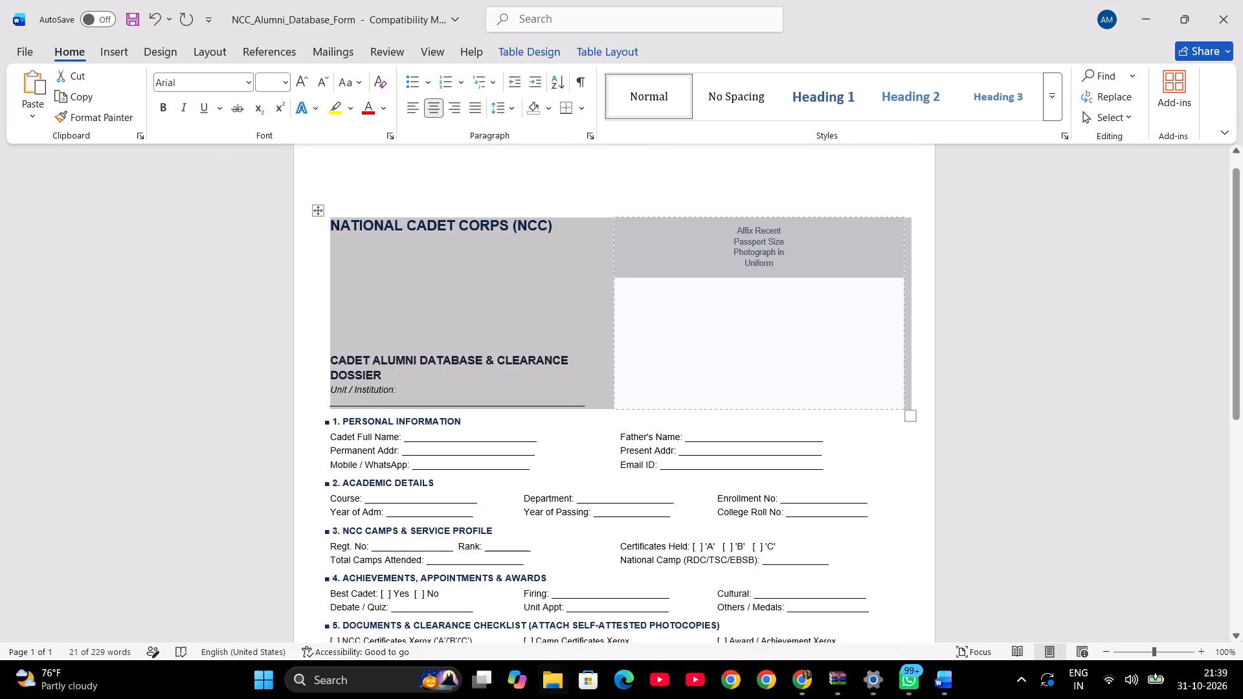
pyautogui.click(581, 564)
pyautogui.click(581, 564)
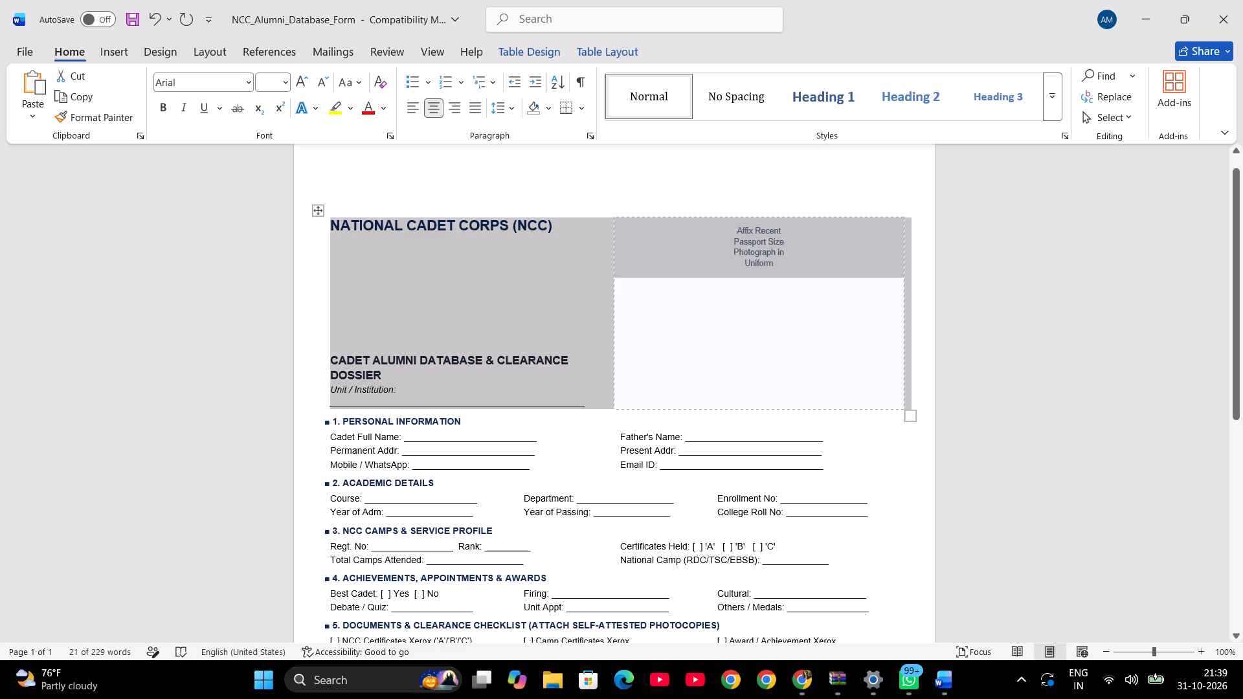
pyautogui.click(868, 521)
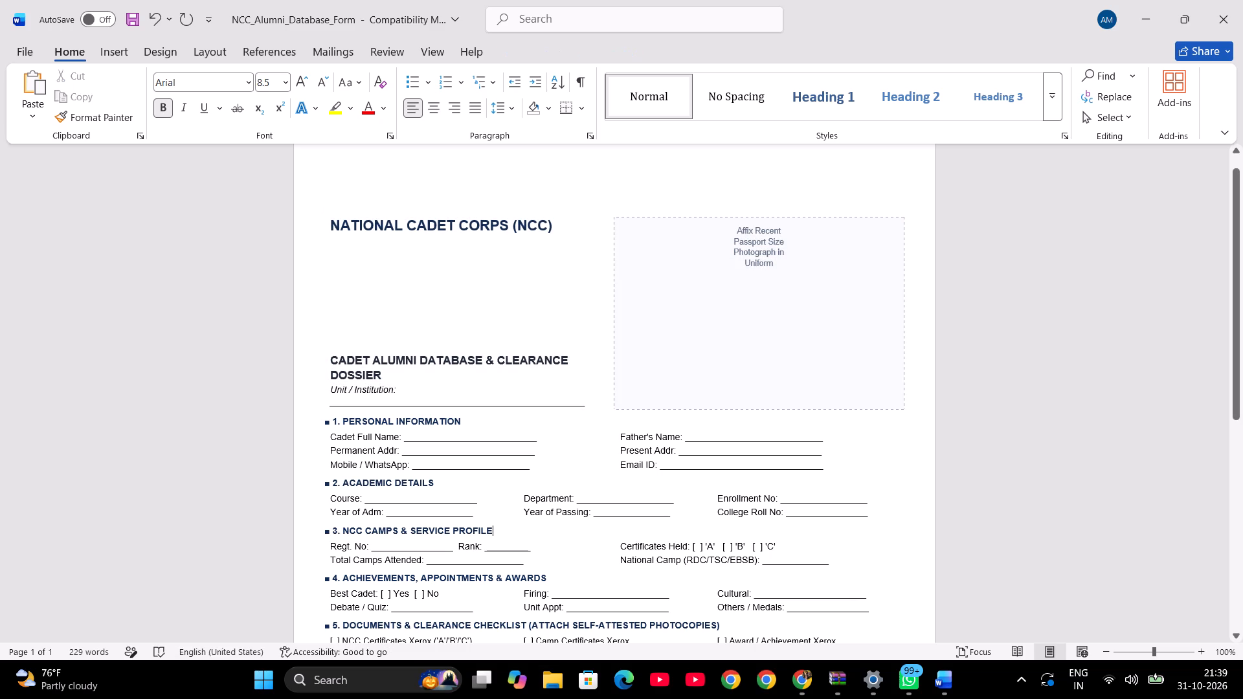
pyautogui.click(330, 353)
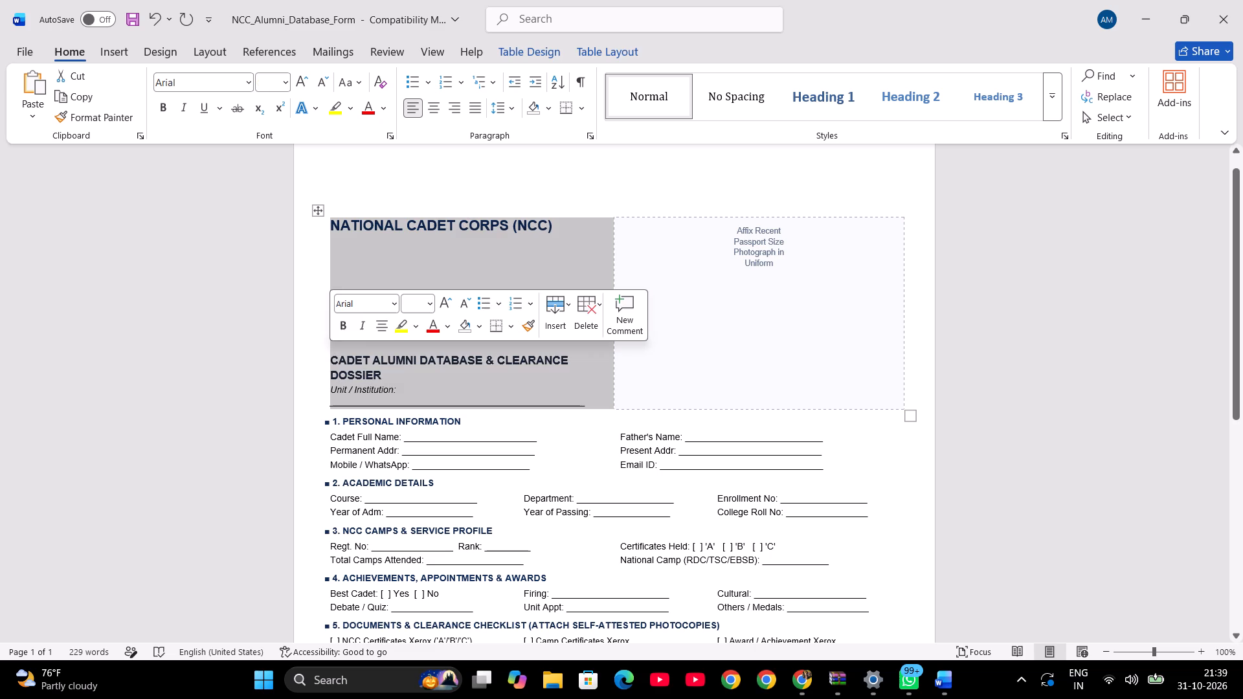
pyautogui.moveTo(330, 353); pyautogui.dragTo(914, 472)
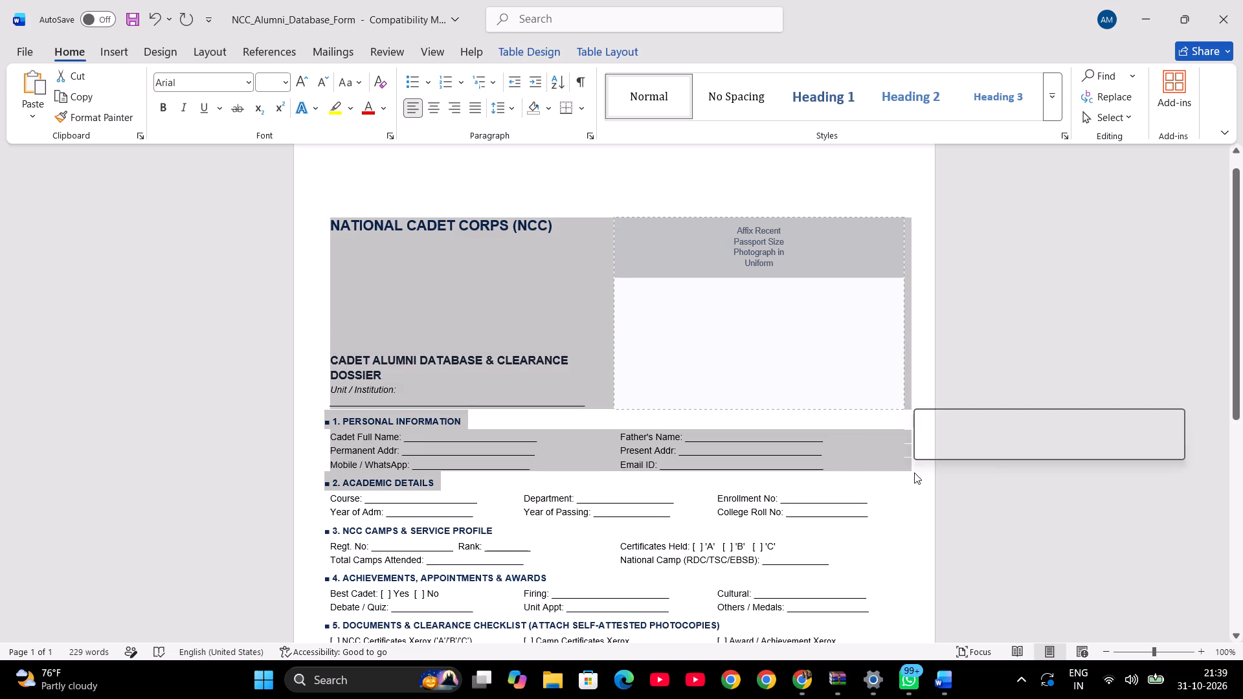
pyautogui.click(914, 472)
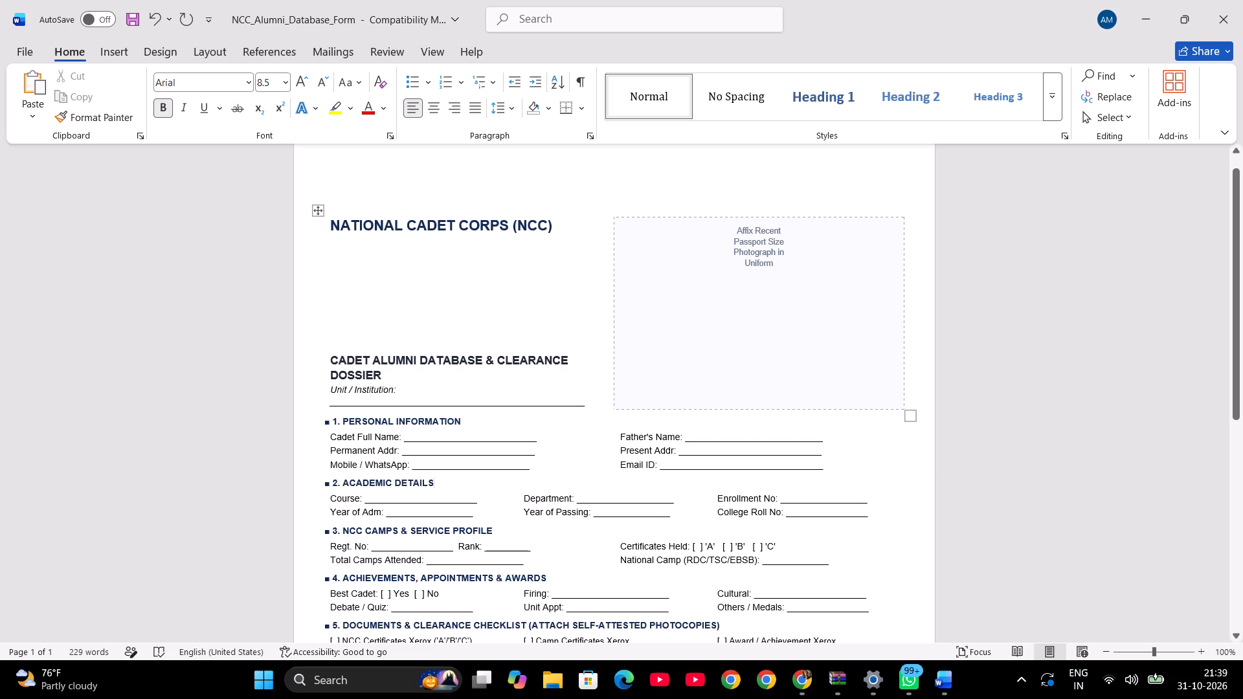
# Remove the six blank lines between the NATIONAL CADET CORPS (NCC) heading and the CADET ALUMNI DATABASE & CLEARANCE DOSSIER subtitle.
pyautogui.click(355, 337)
pyautogui.press('BackSpace')
pyautogui.press('BackSpace')
pyautogui.press('BackSpace')
pyautogui.press('BackSpace')
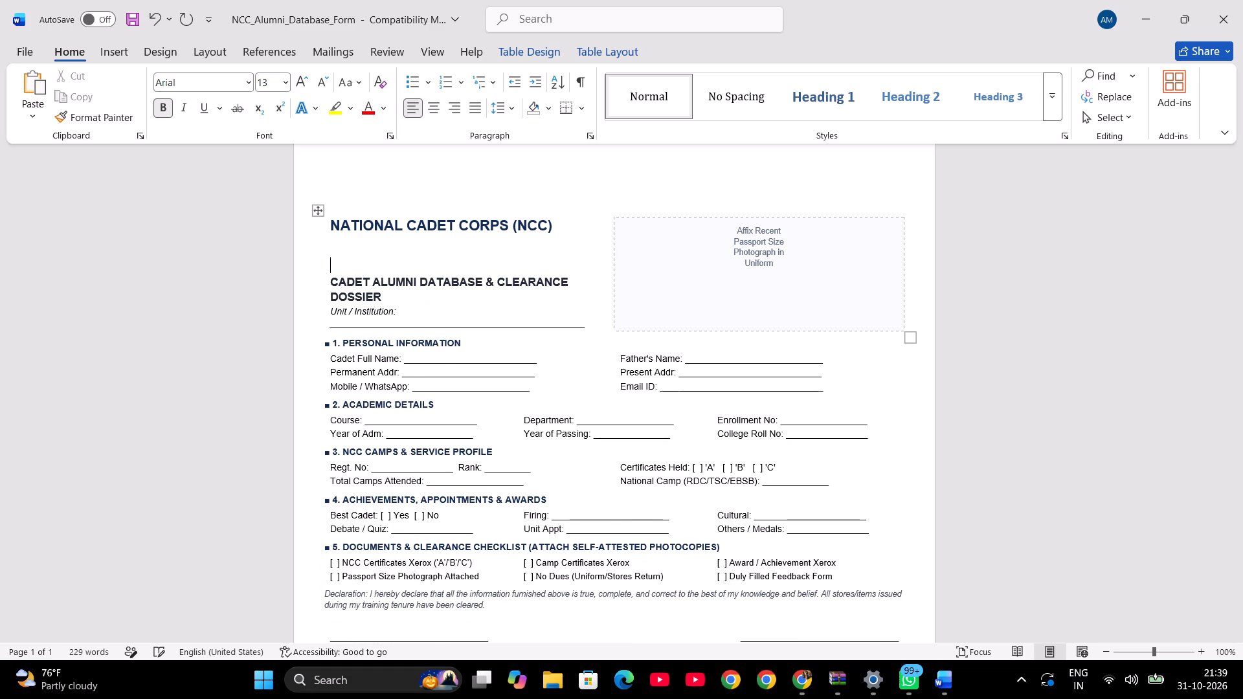
pyautogui.press('BackSpace')
pyautogui.press('BackSpace')
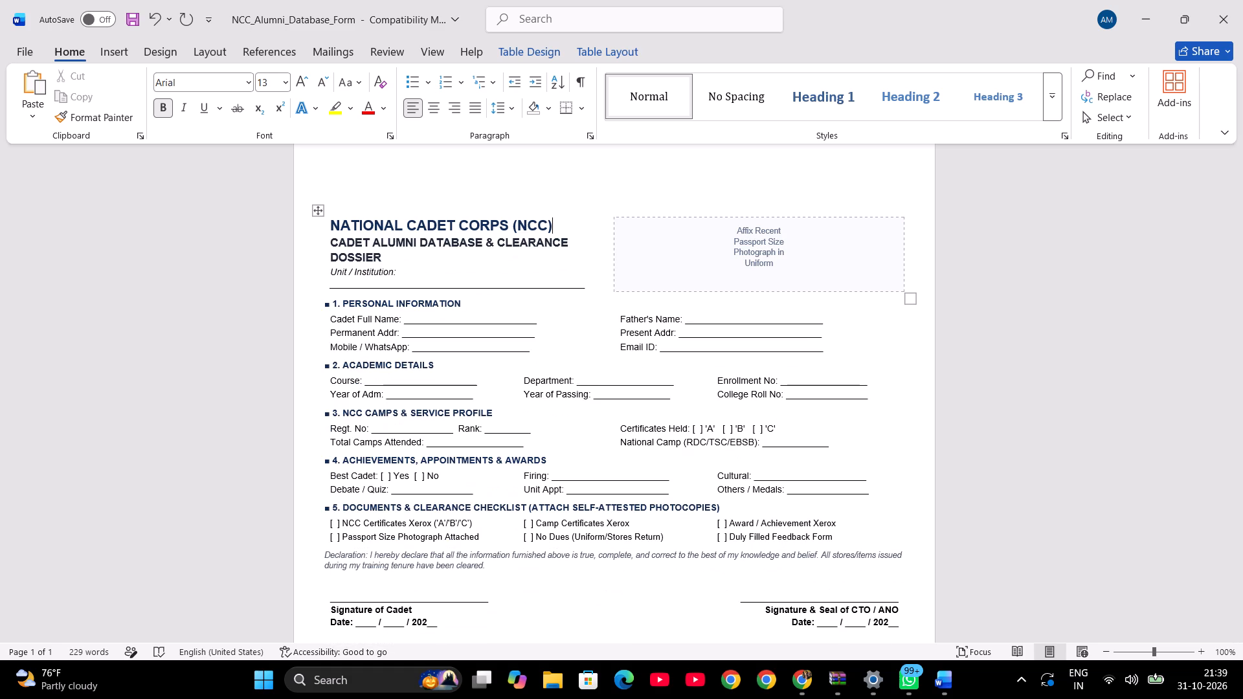
# Add five more blank lines above the header table that holds the NATIONAL CADET CORPS (NCC) title.
pyautogui.click(346, 205)
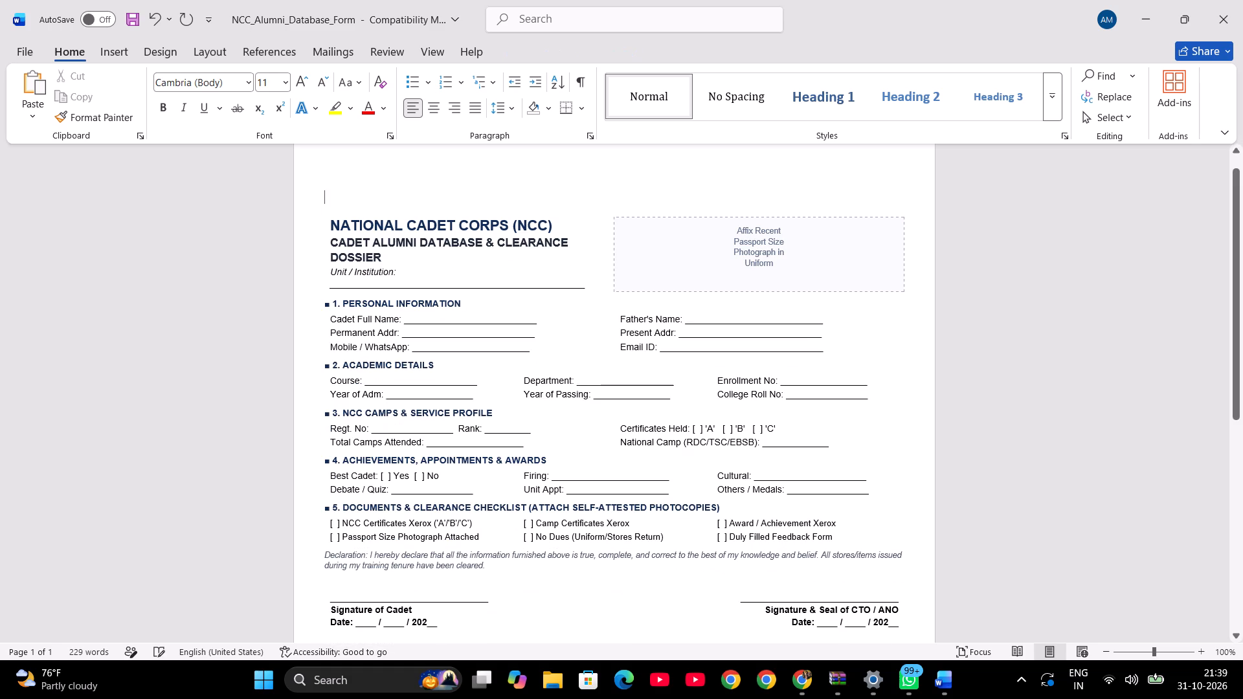
pyautogui.press('Return')
pyautogui.press('Return')
pyautogui.press('Return')
pyautogui.press('Return')
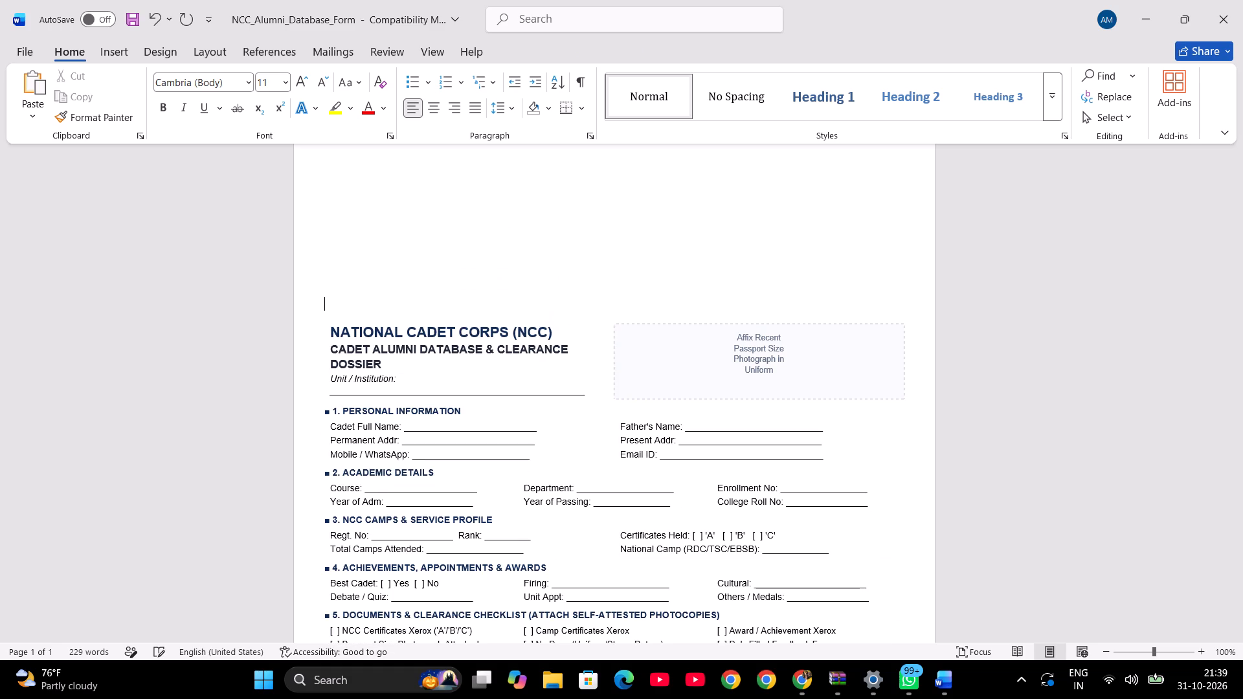
pyautogui.press('Return')
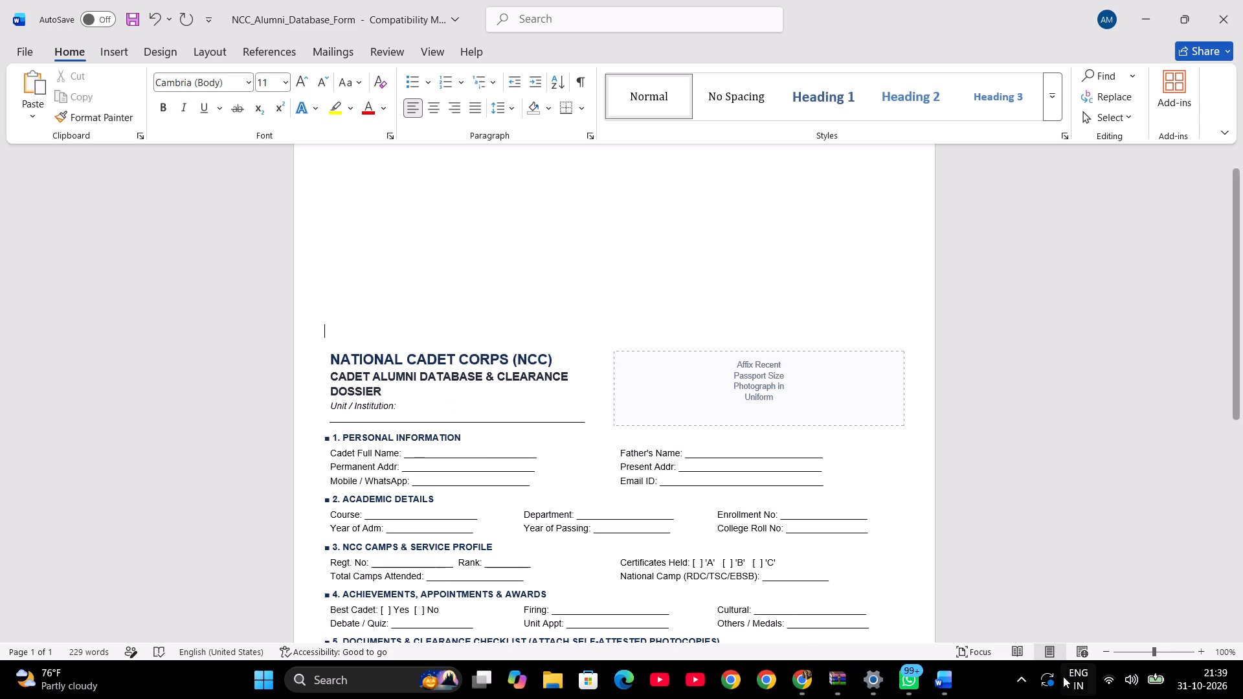
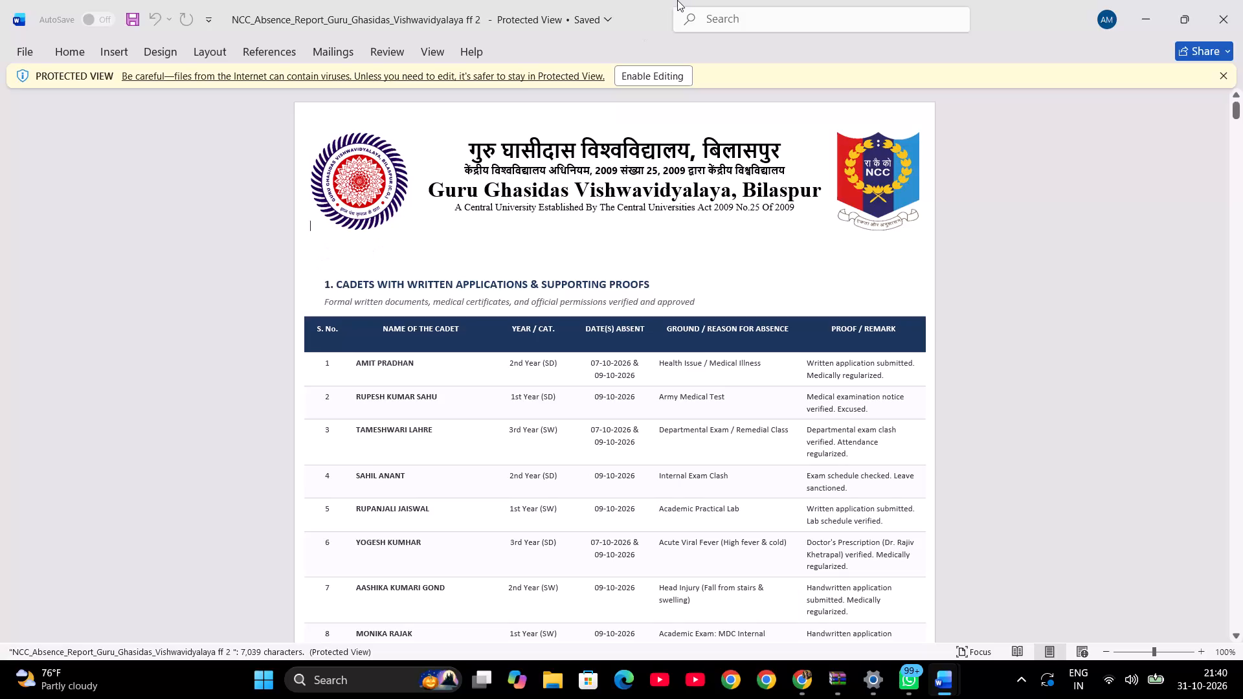
# Enable editing of the protected NCC_Absence_Report_Guru_Ghasidas_Vishwavidyalaya document.
pyautogui.click(655, 74)
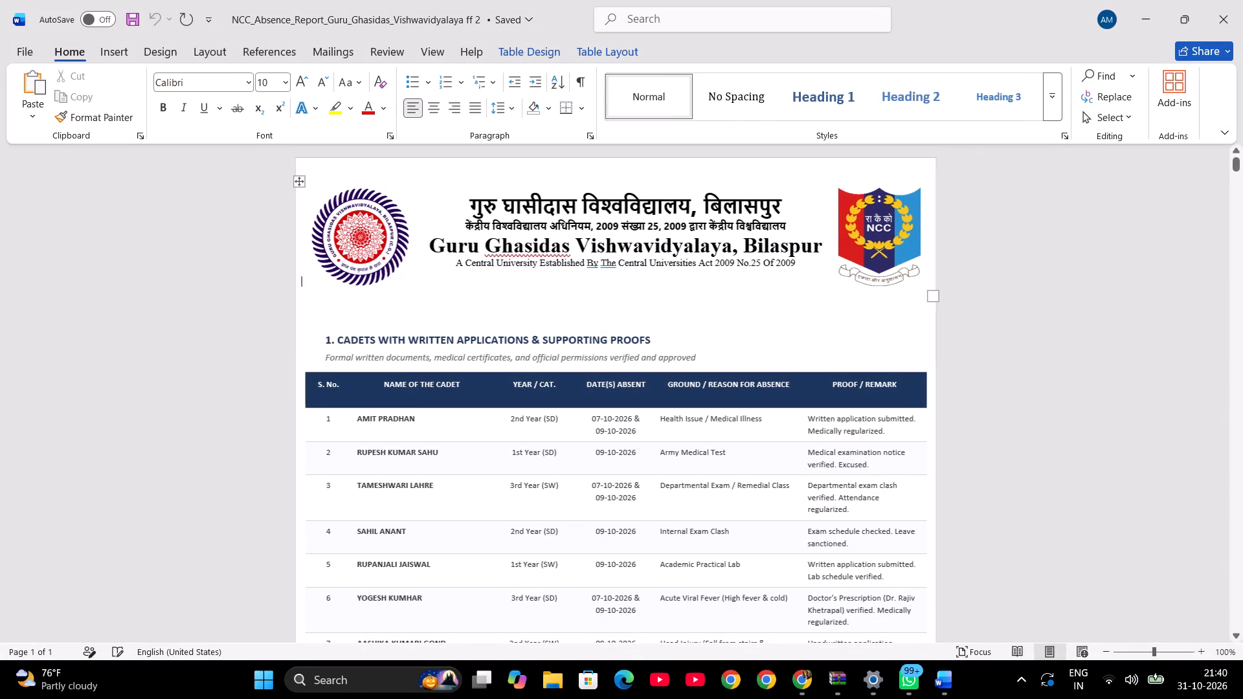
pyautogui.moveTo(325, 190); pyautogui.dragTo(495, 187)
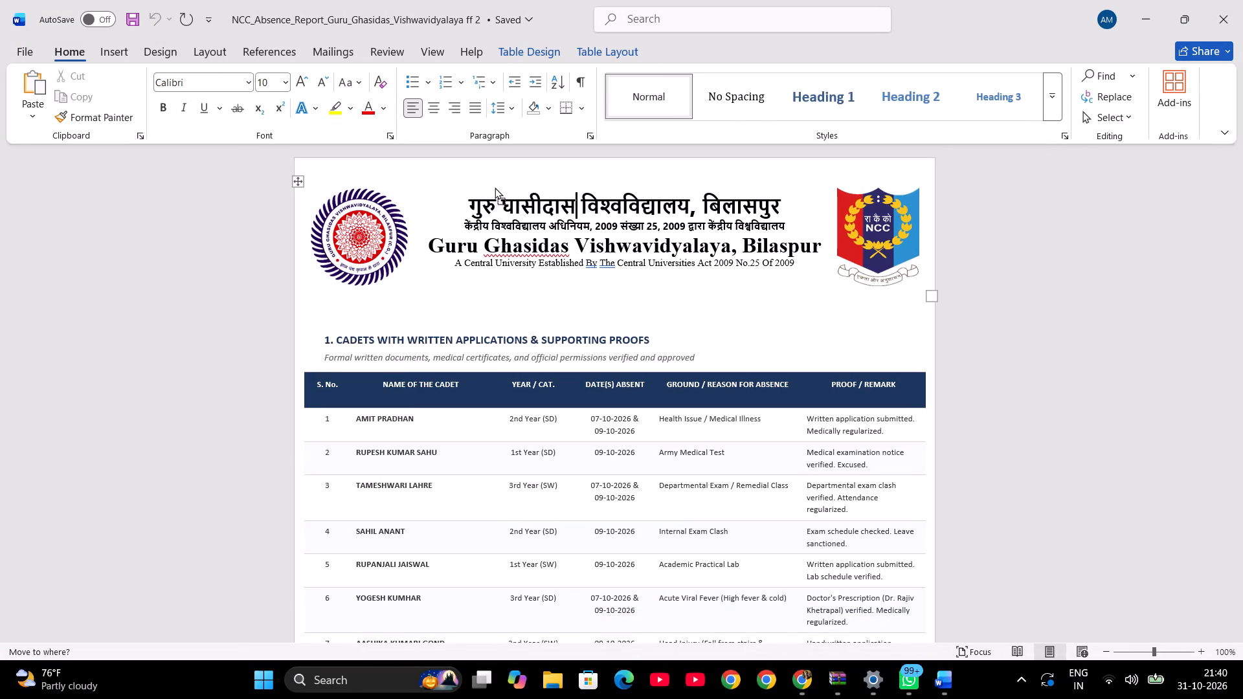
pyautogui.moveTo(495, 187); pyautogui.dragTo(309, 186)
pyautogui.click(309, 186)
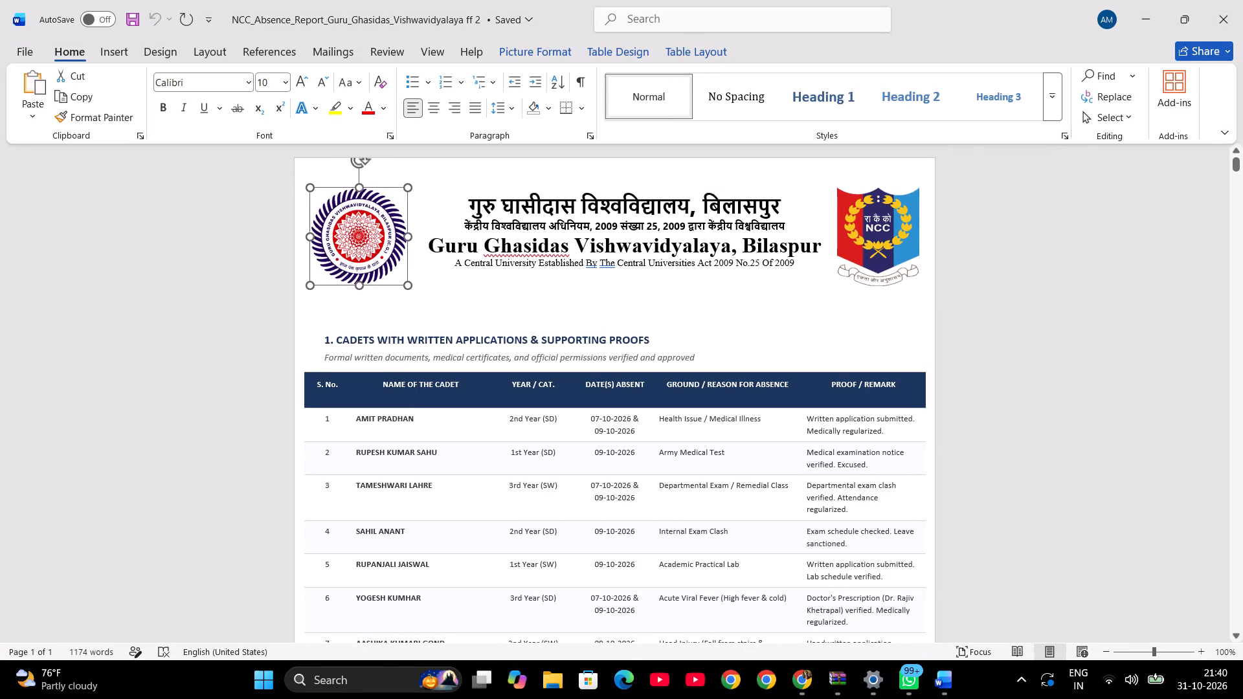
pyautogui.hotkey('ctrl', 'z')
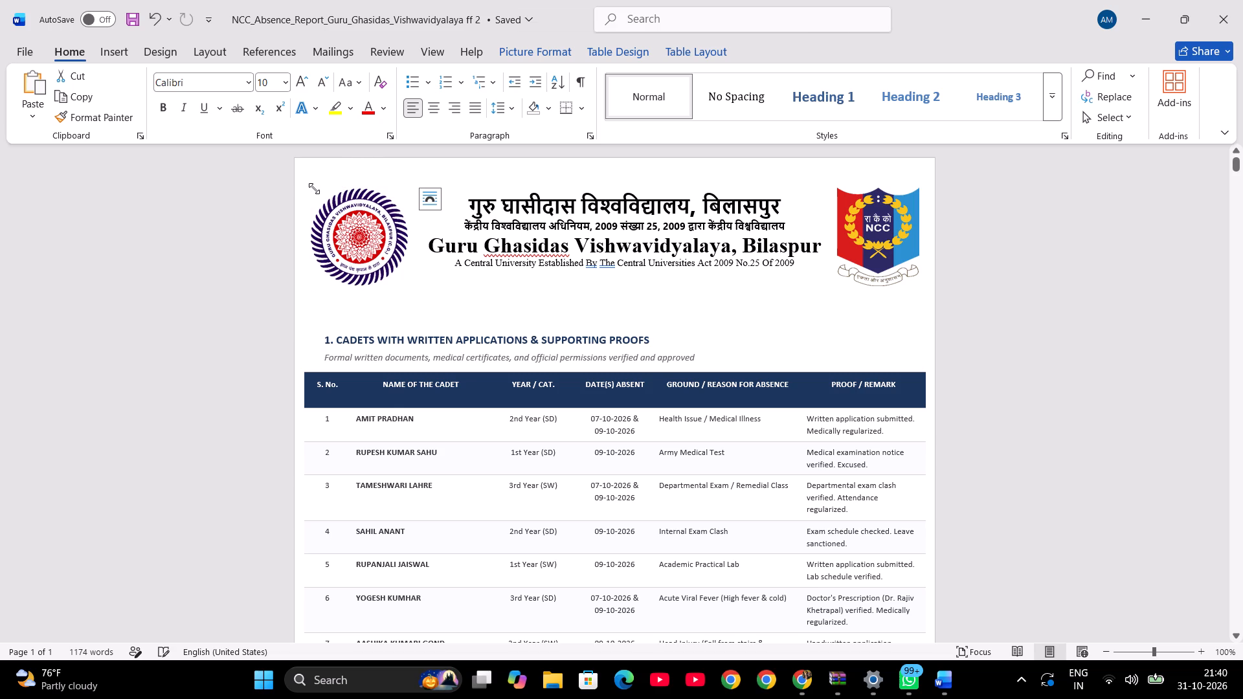
# Select the round university logo in the letterhead of the absence report.
pyautogui.doubleClick(314, 188)
pyautogui.doubleClick(314, 188)
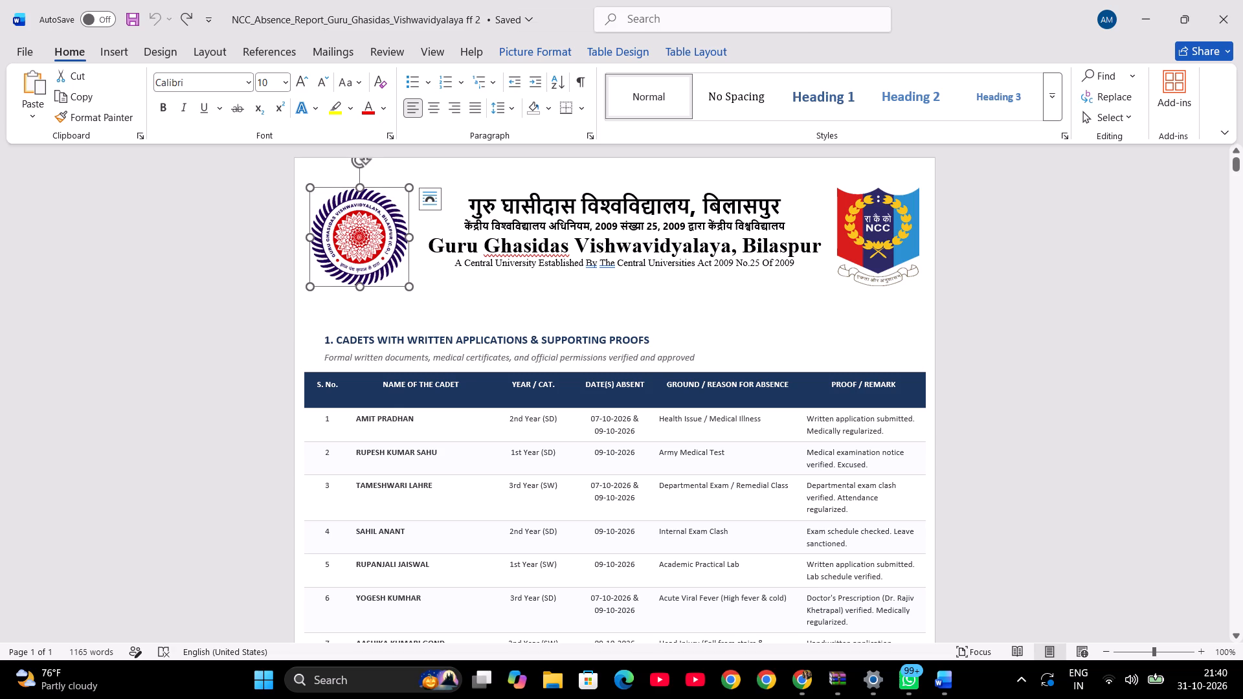
# Copy the Guru Ghasidas Vishwavidyalaya letterhead table from the NCC absence report and paste it at the top of the NCC_Alumni_Database_Form document.
pyautogui.hotkey('ctrl', 'z')
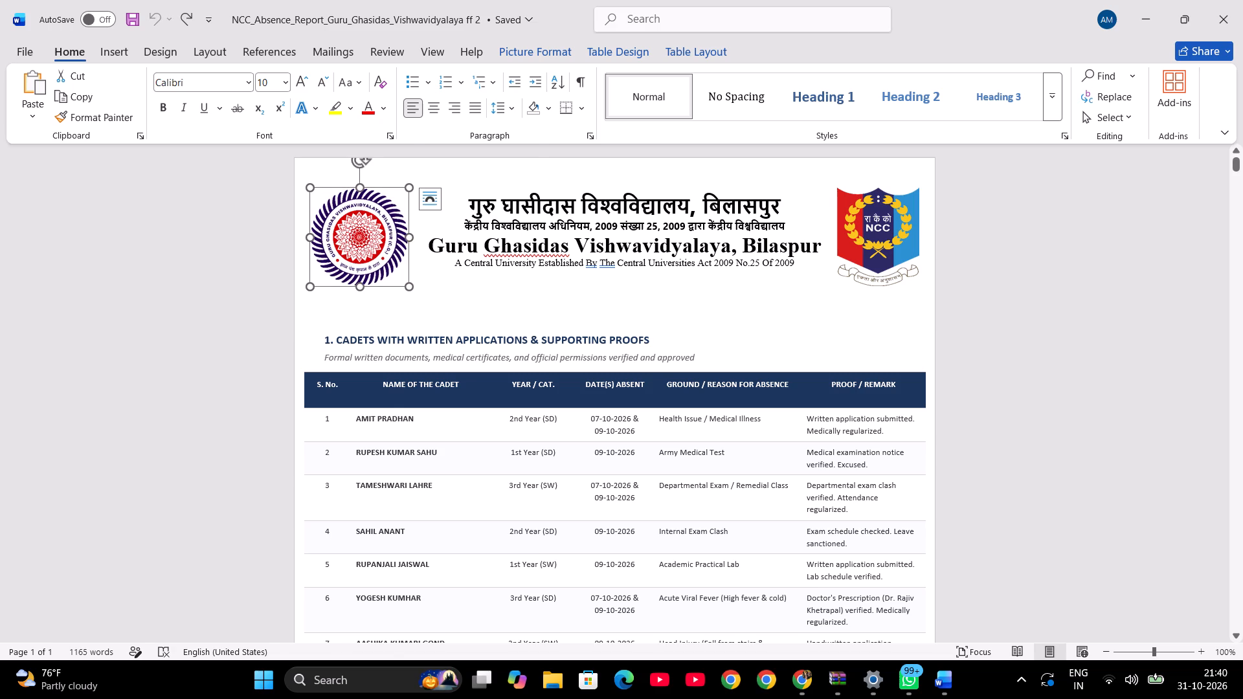
pyautogui.click(220, 175)
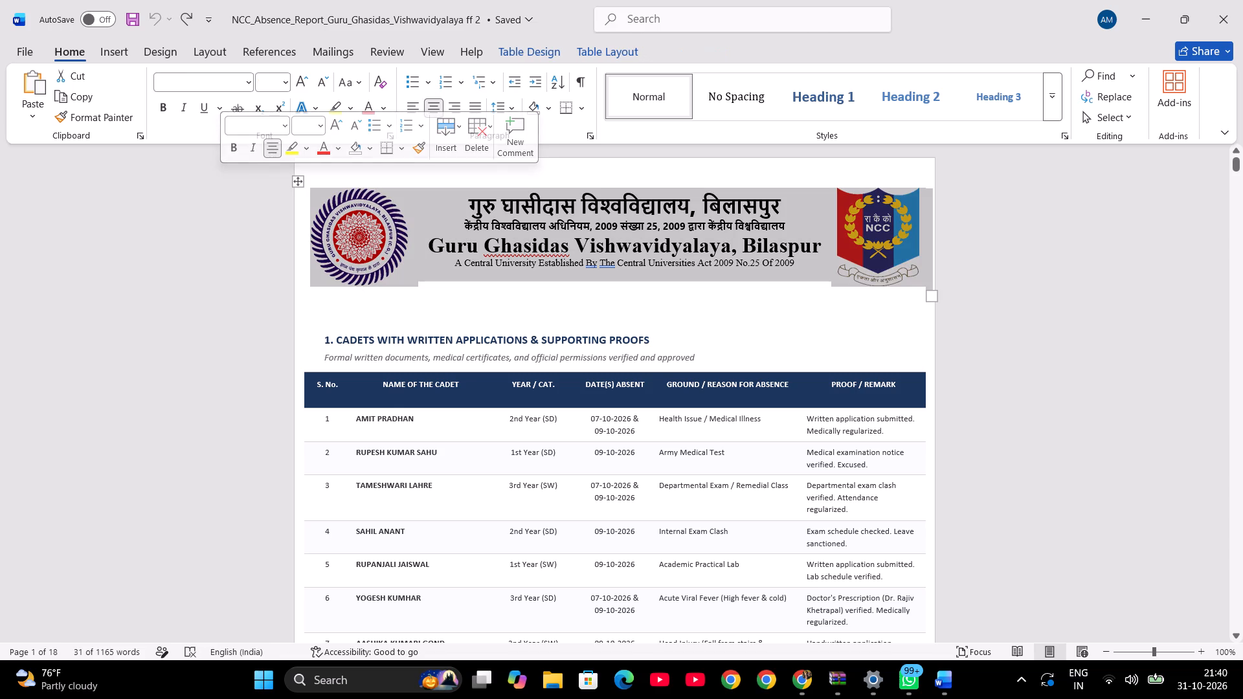
pyautogui.hotkey('ctrl', 'c')
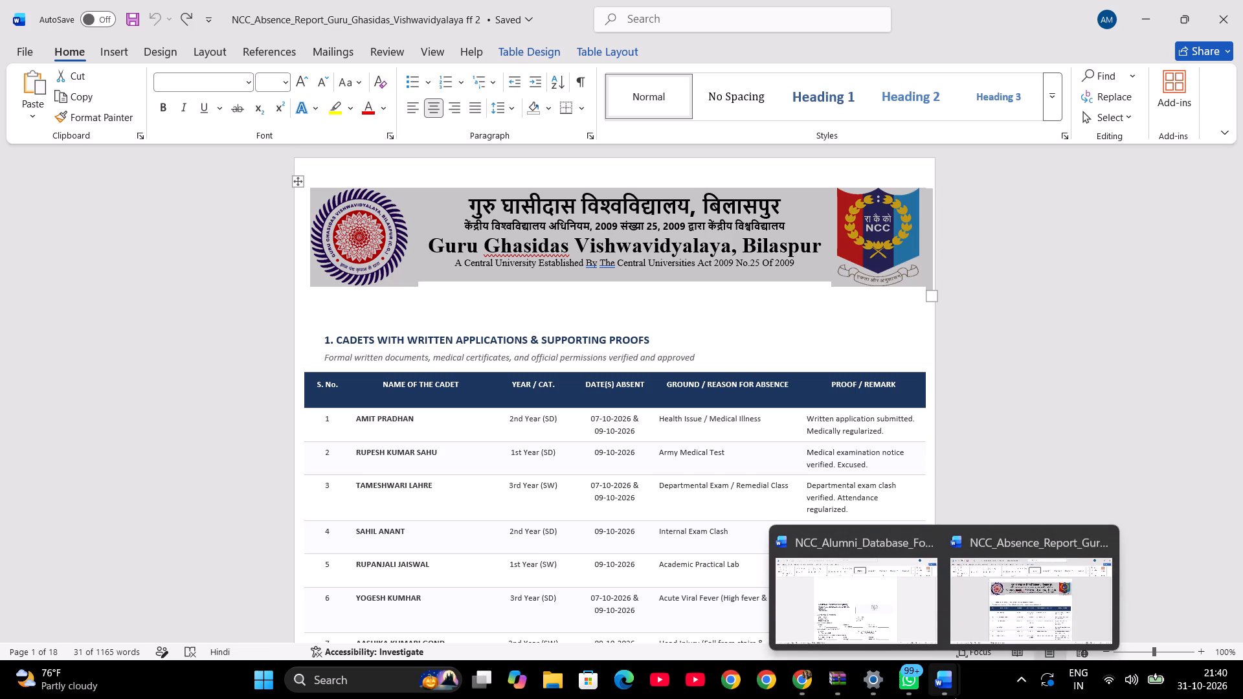
pyautogui.click(891, 599)
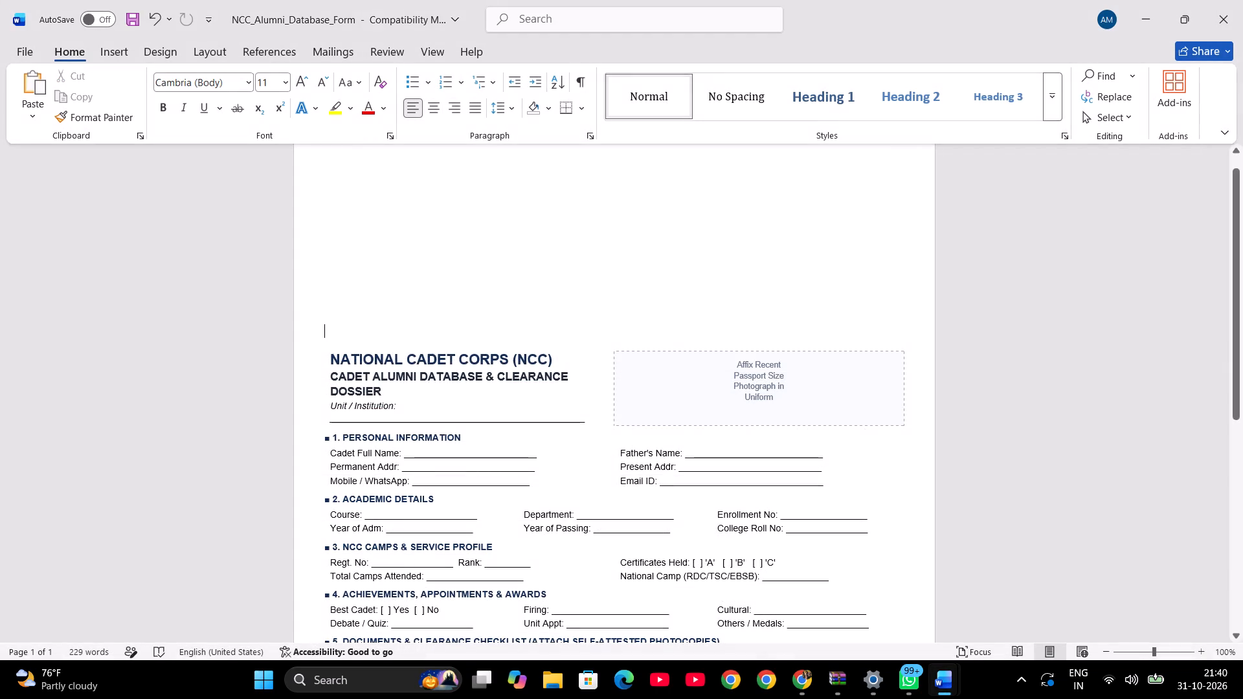
pyautogui.click(392, 160)
pyautogui.hotkey('ctrl', 'v')
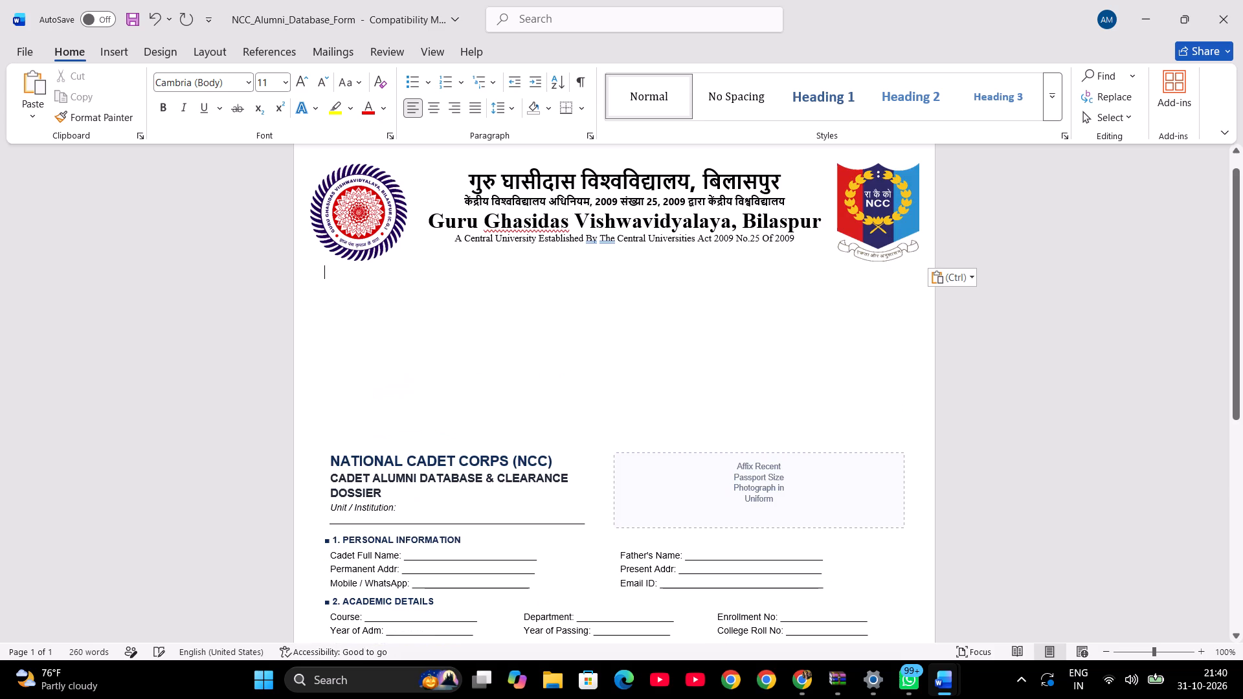
# Delete the extra blank lines between the pasted letterhead and the NATIONAL CADET CORPS (NCC) header table, leaving one blank line.
pyautogui.click(335, 453)
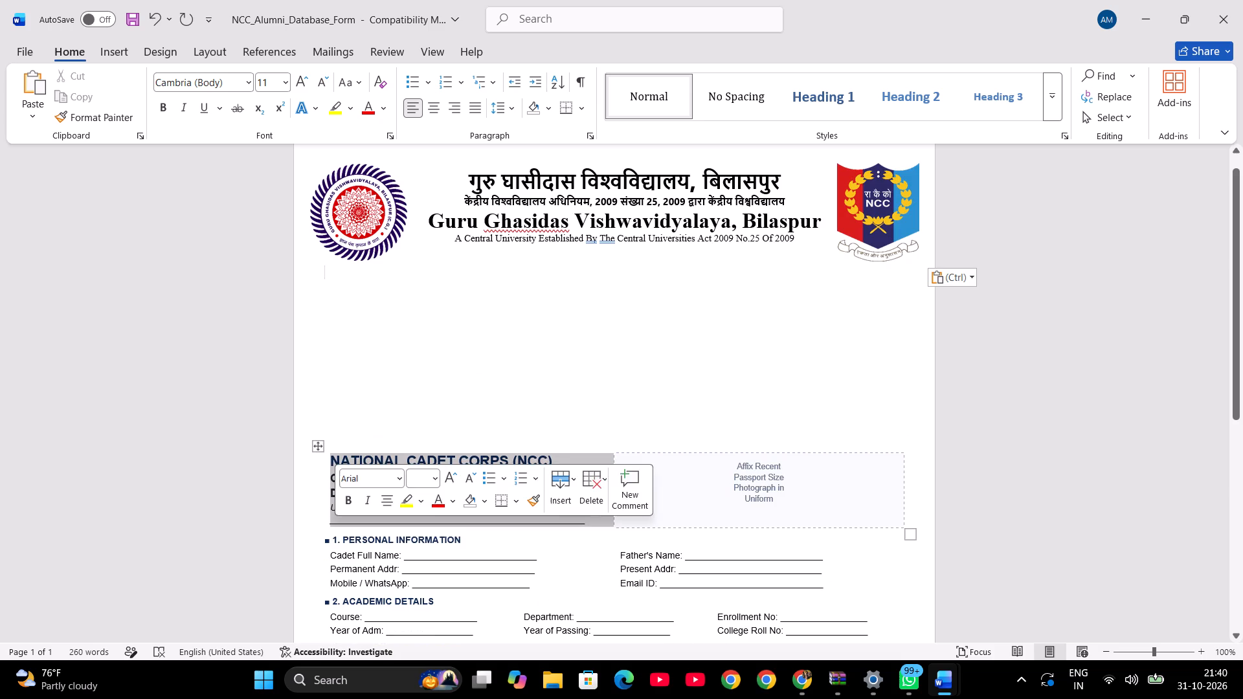
pyautogui.click(335, 453)
pyautogui.click(328, 467)
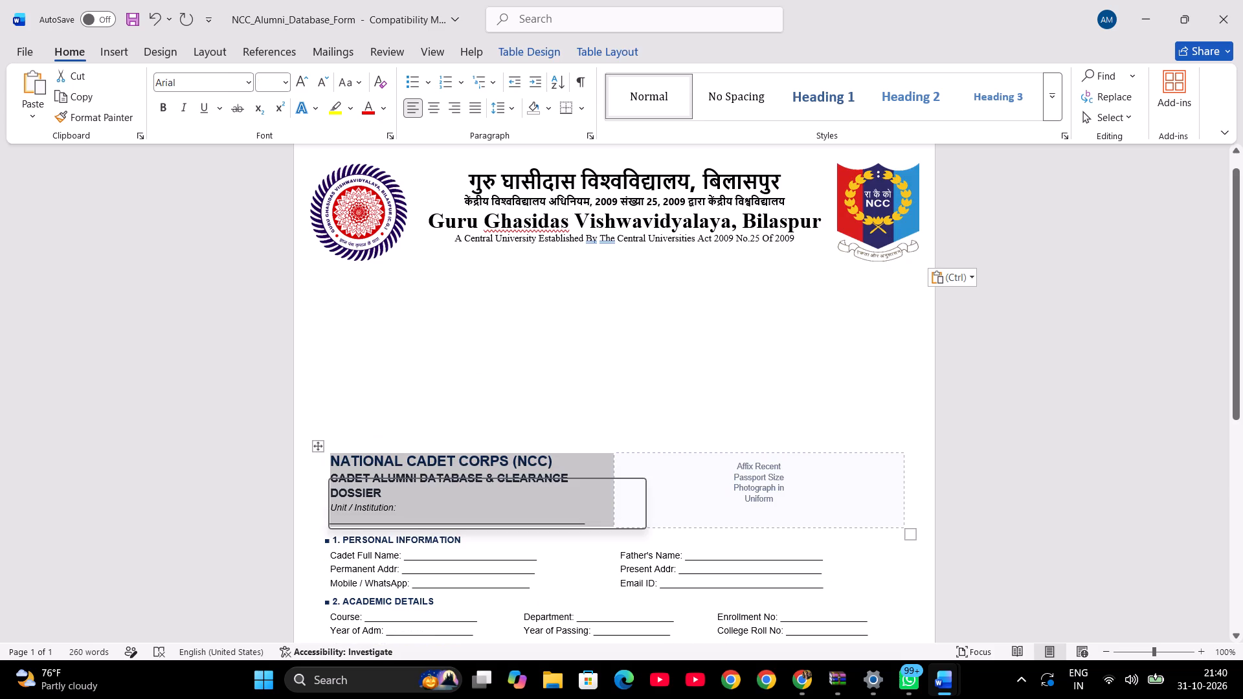
pyautogui.click(328, 467)
pyautogui.click(336, 426)
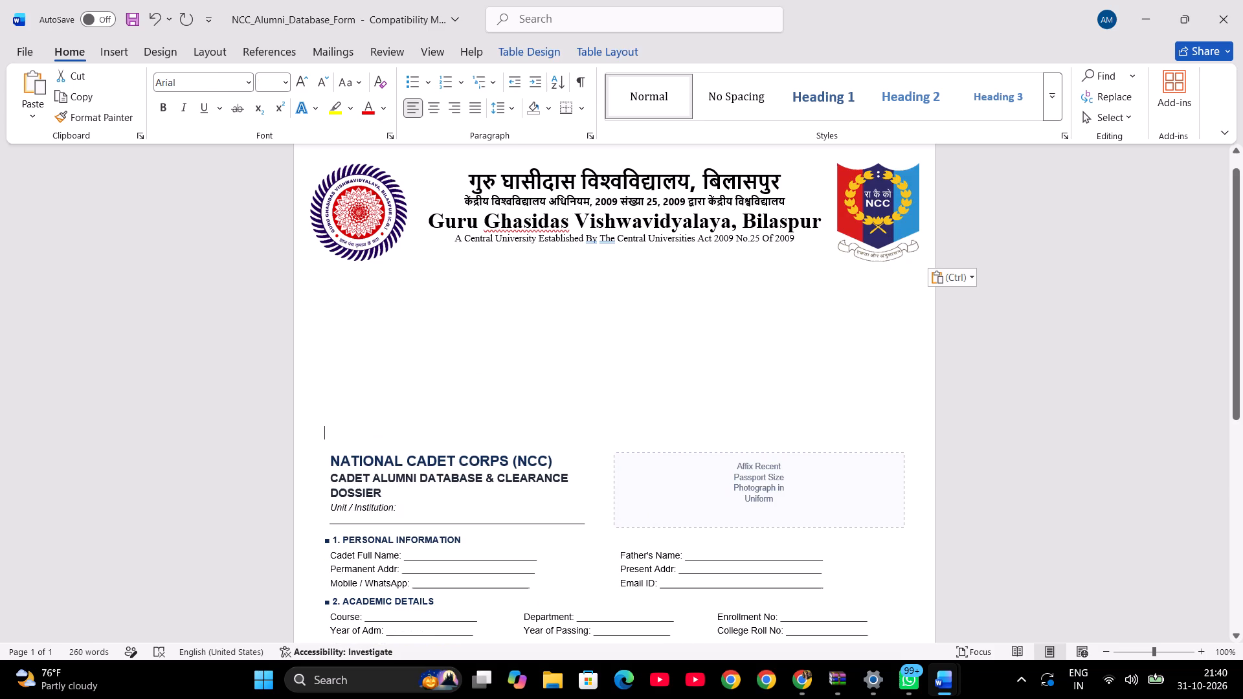
pyautogui.press('BackSpace')
pyautogui.press('BackSpace')
pyautogui.press('BackSpace')
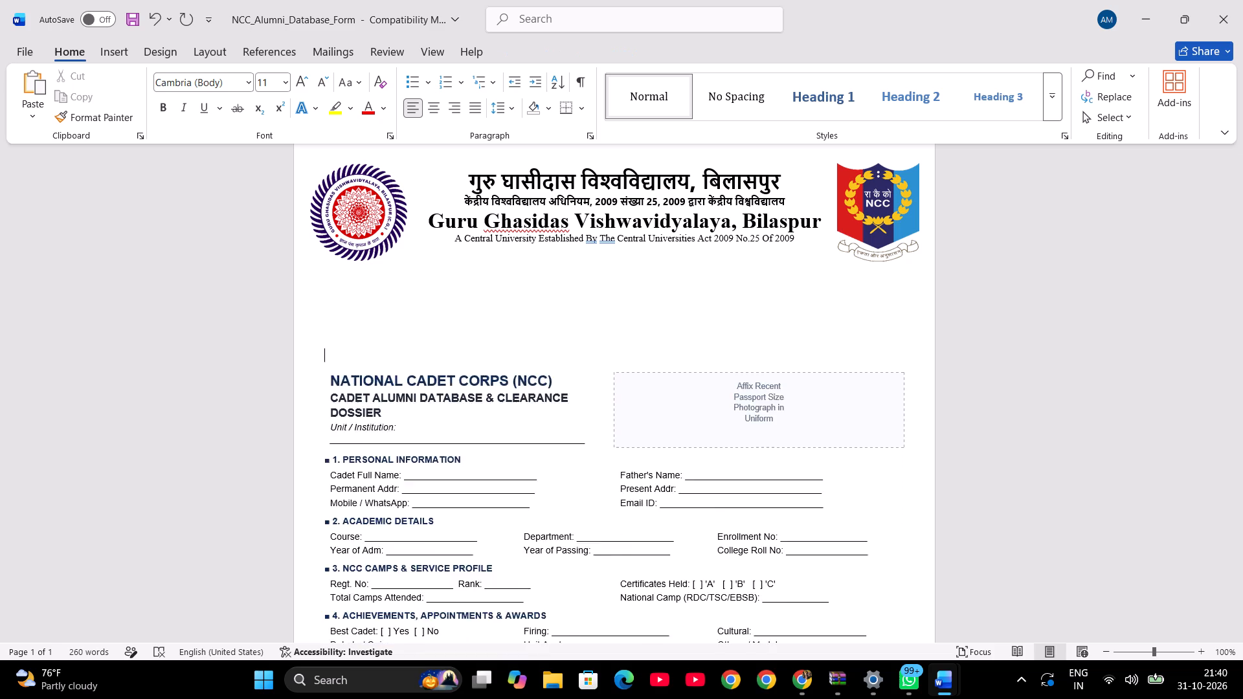
pyautogui.press('BackSpace')
pyautogui.press('BackSpace')
pyautogui.press('BackSpace')
pyautogui.press('BackSpace')
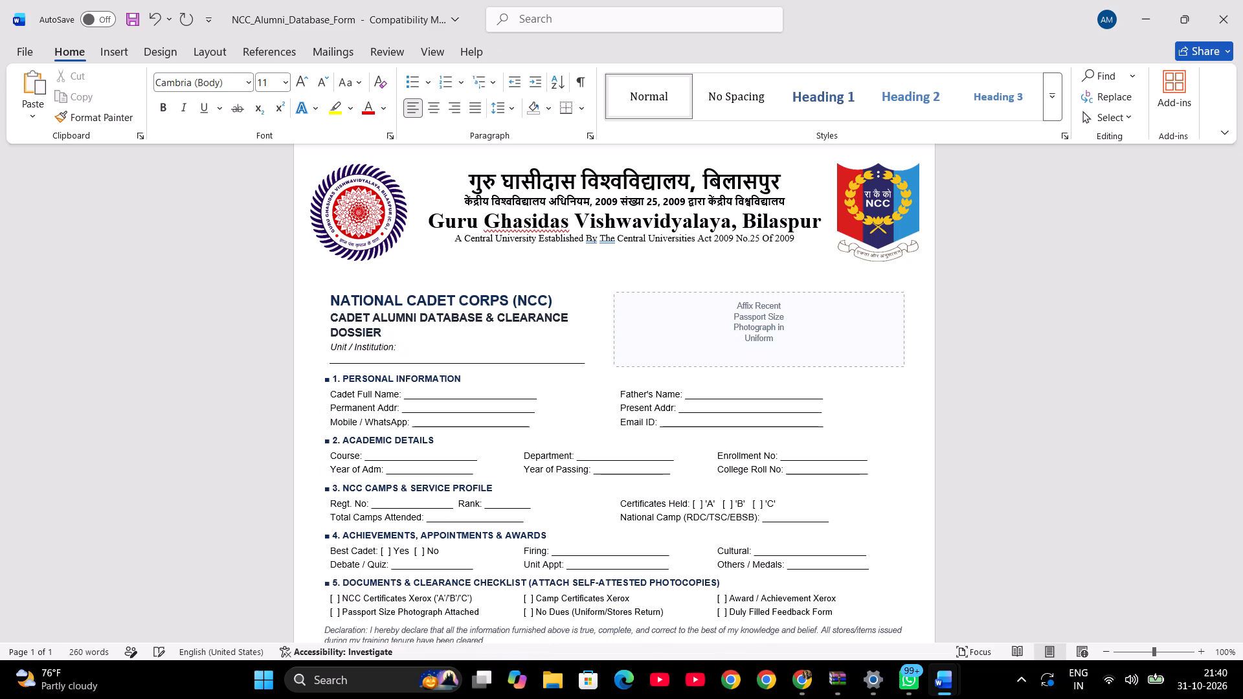
# Delete the "Unit / Institution:" label beneath the CADET ALUMNI DATABASE & CLEARANCE DOSSIER subtitle, keeping the underline.
pyautogui.scroll(-1, 744, 482)
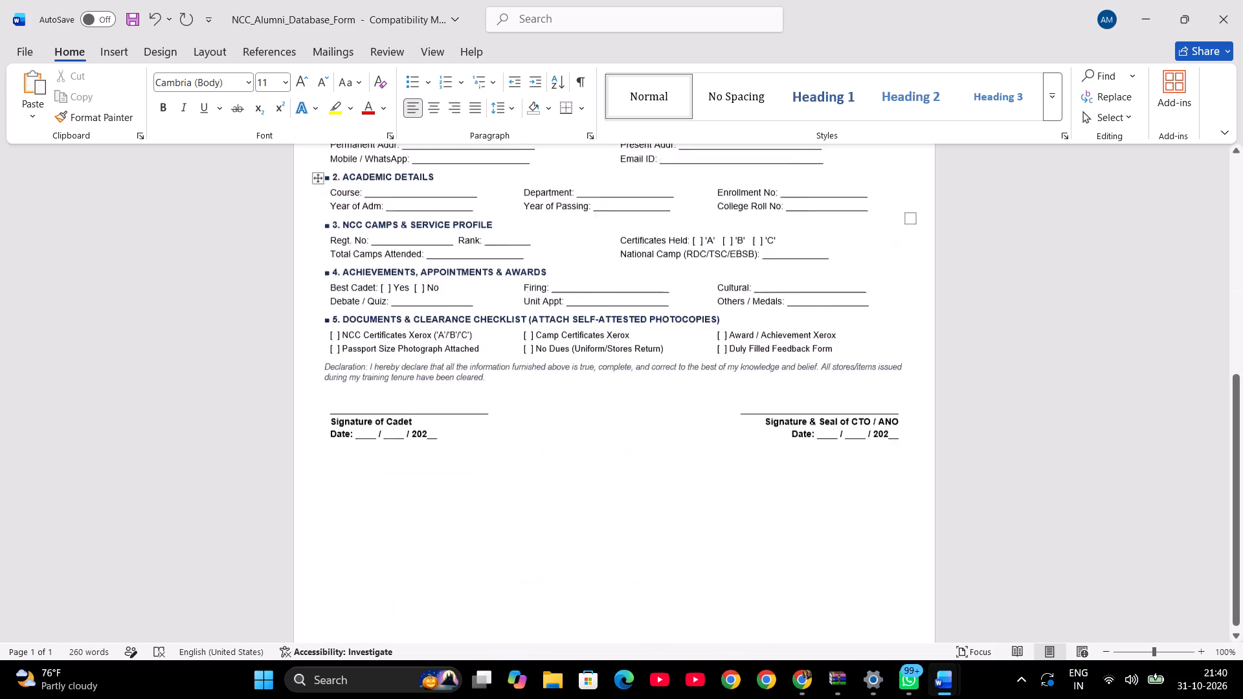
pyautogui.scroll(-1, 744, 482)
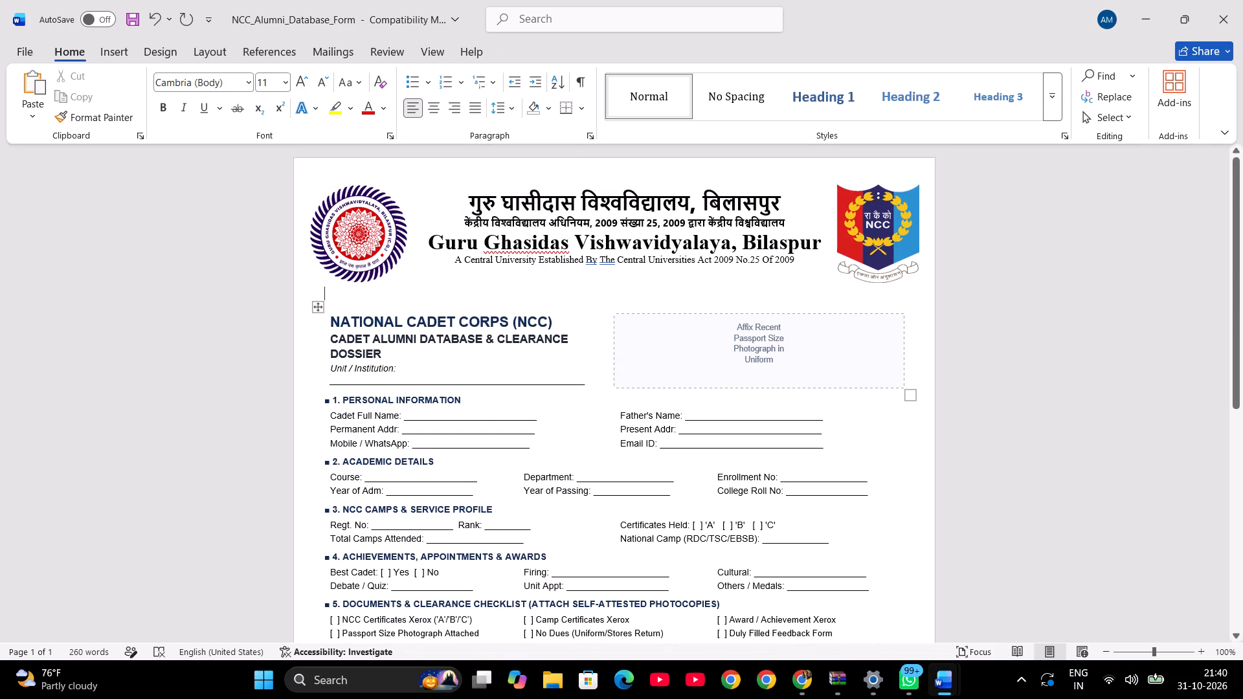
pyautogui.click(403, 370)
pyautogui.press('BackSpace')
pyautogui.press('BackSpace')
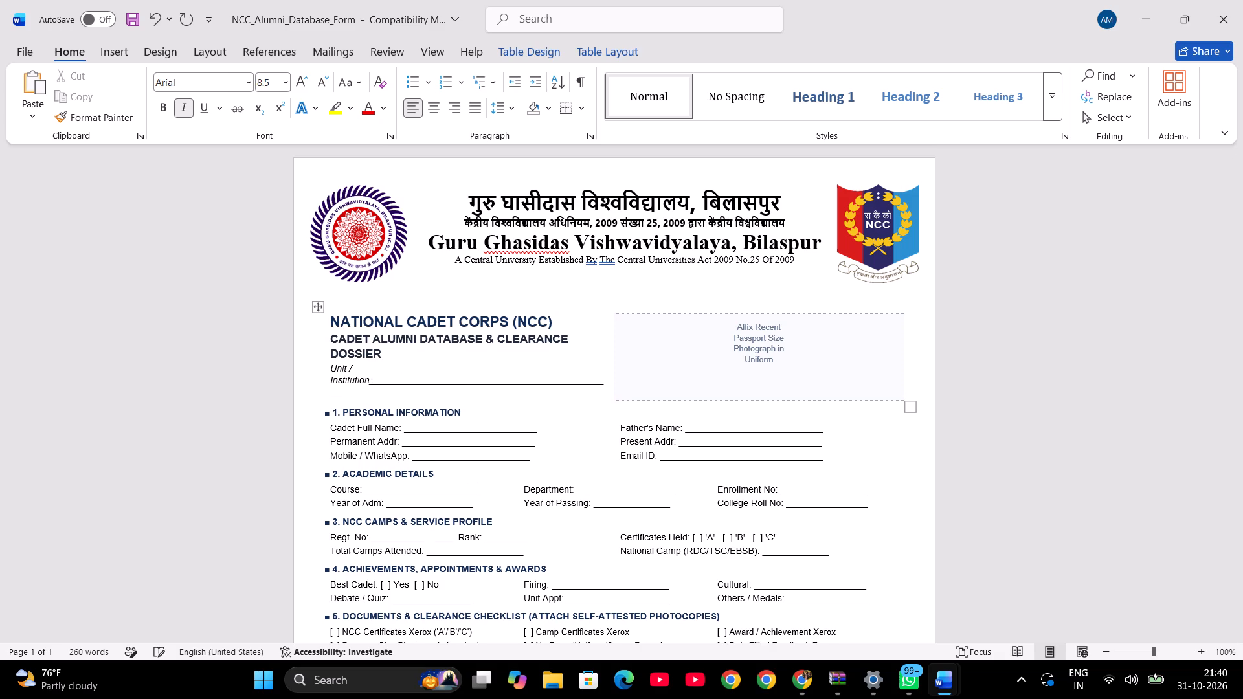
pyautogui.press('BackSpace')
pyautogui.press('BackSpace')
pyautogui.press('BackSpace')
pyautogui.press('BackSpace')
pyautogui.press('BackSpace')
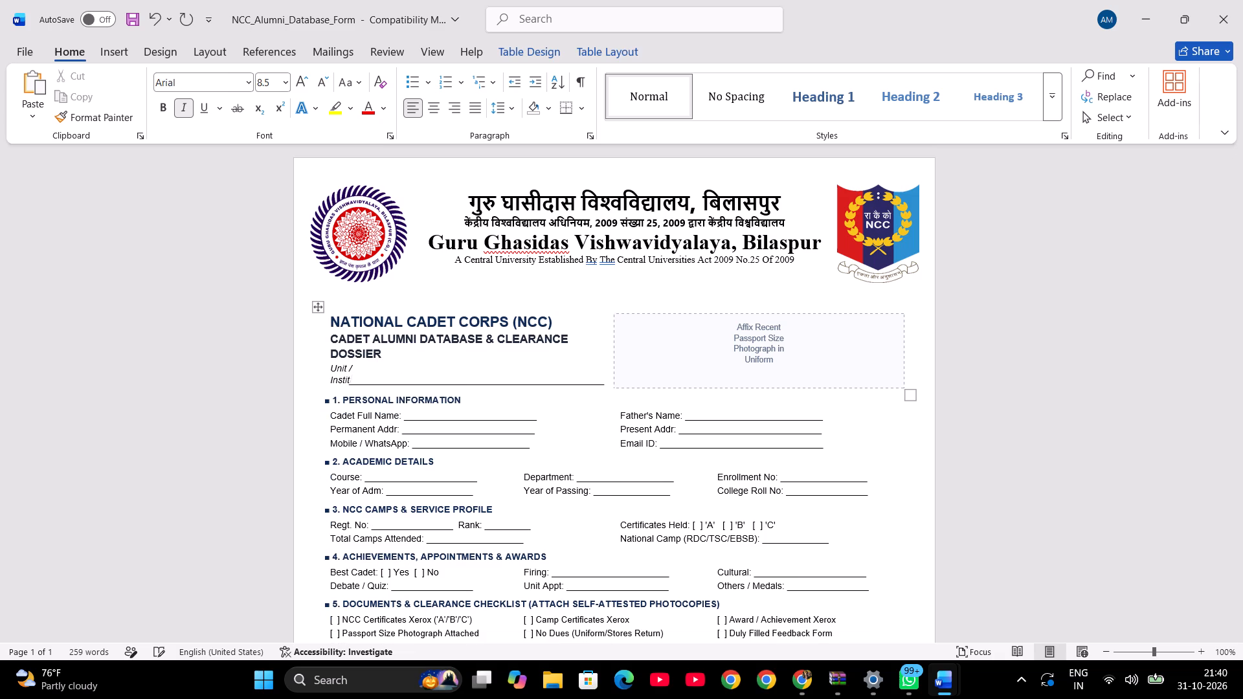
pyautogui.press('BackSpace')
pyautogui.press('BackSpace')
pyautogui.press('BackSpace')
pyautogui.press('BackSpace')
pyautogui.press('BackSpace')
pyautogui.press('BackSpace')
pyautogui.press('BackSpace')
pyautogui.press('BackSpace')
pyautogui.press('BackSpace')
pyautogui.press('BackSpace')
pyautogui.press('BackSpace')
pyautogui.press('BackSpace')
pyautogui.press('BackSpace')
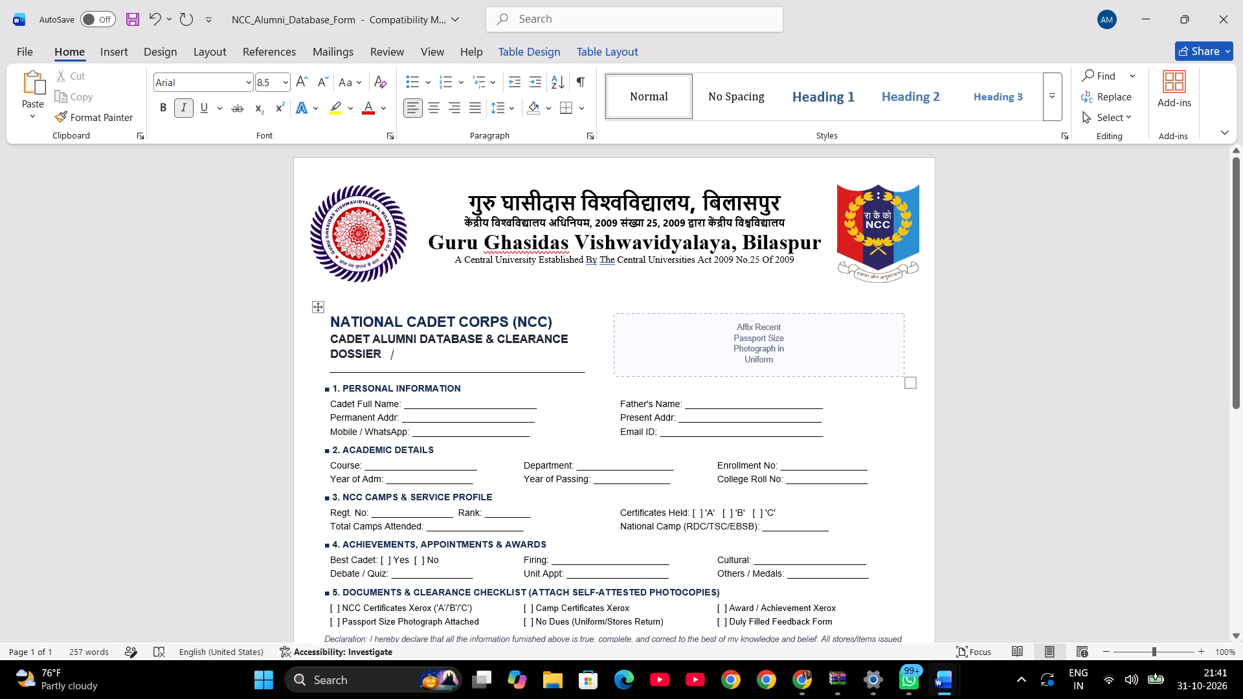
# Replace CLEARANCE DOSSIER in the subtitle with FEEDBACK FORM so it reads CADET ALUMNI DATABASE & FEEDBACK FORM.
pyautogui.click(395, 353)
pyautogui.press('BackSpace')
pyautogui.press('BackSpace')
pyautogui.press('BackSpace')
pyautogui.press('BackSpace')
pyautogui.press('BackSpace')
pyautogui.press('BackSpace')
pyautogui.press('BackSpace')
pyautogui.press('BackSpace')
pyautogui.press('BackSpace')
pyautogui.press('BackSpace')
pyautogui.press('BackSpace')
pyautogui.press('BackSpace')
pyautogui.press('BackSpace')
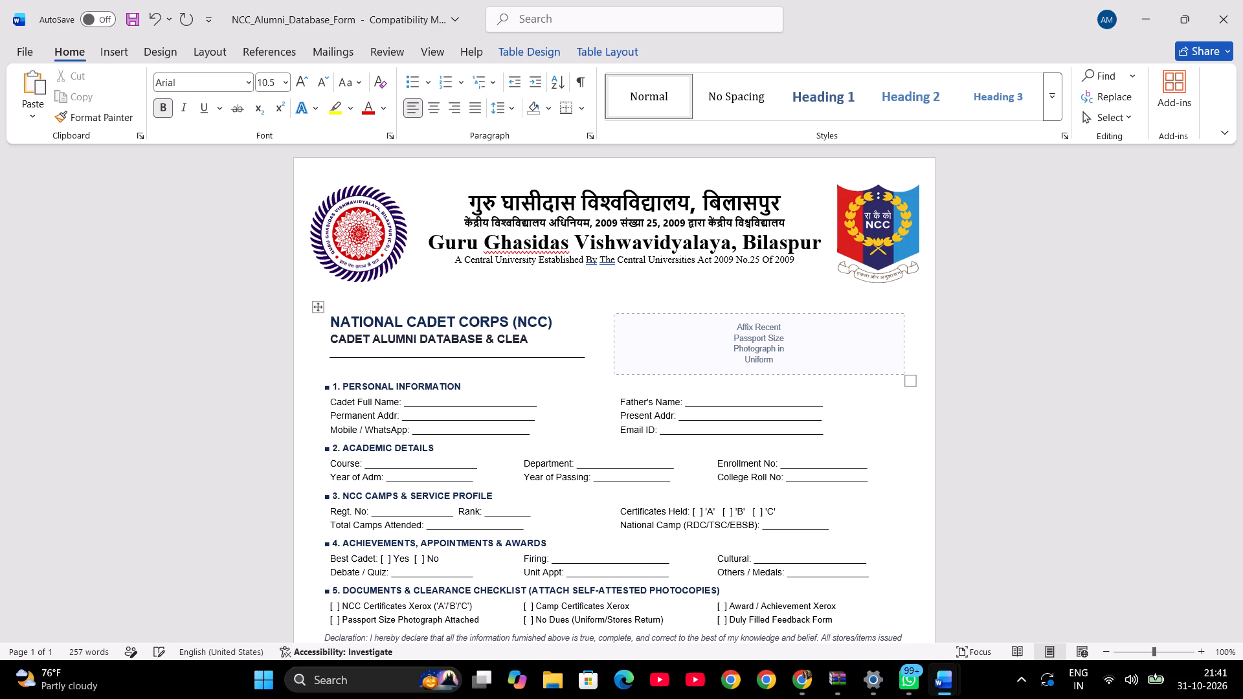
pyautogui.press('BackSpace')
pyautogui.press('BackSpace')
pyautogui.press('BackSpace')
pyautogui.press('BackSpace')
pyautogui.write('FEE')
pyautogui.write('DBACK FO')
pyautogui.write('RM')
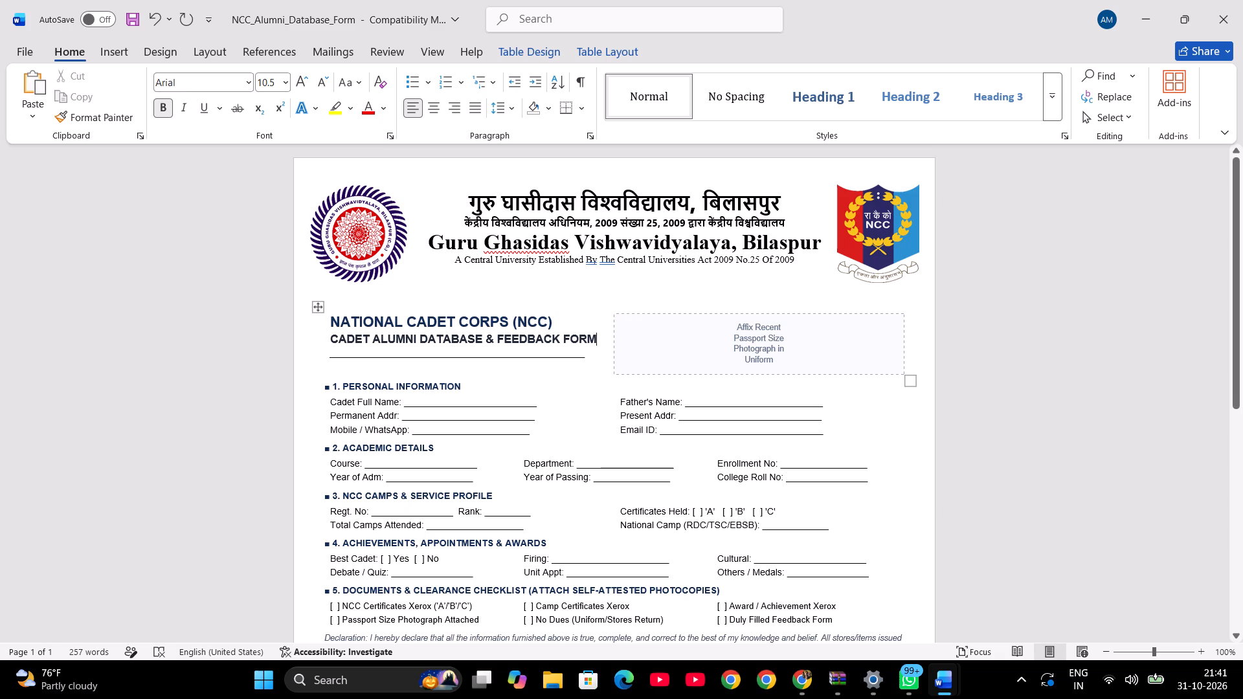
# Review the whole alumni form, from the letterhead through the five sections to the signature block.
pyautogui.hscroll(-1, 607, 441)
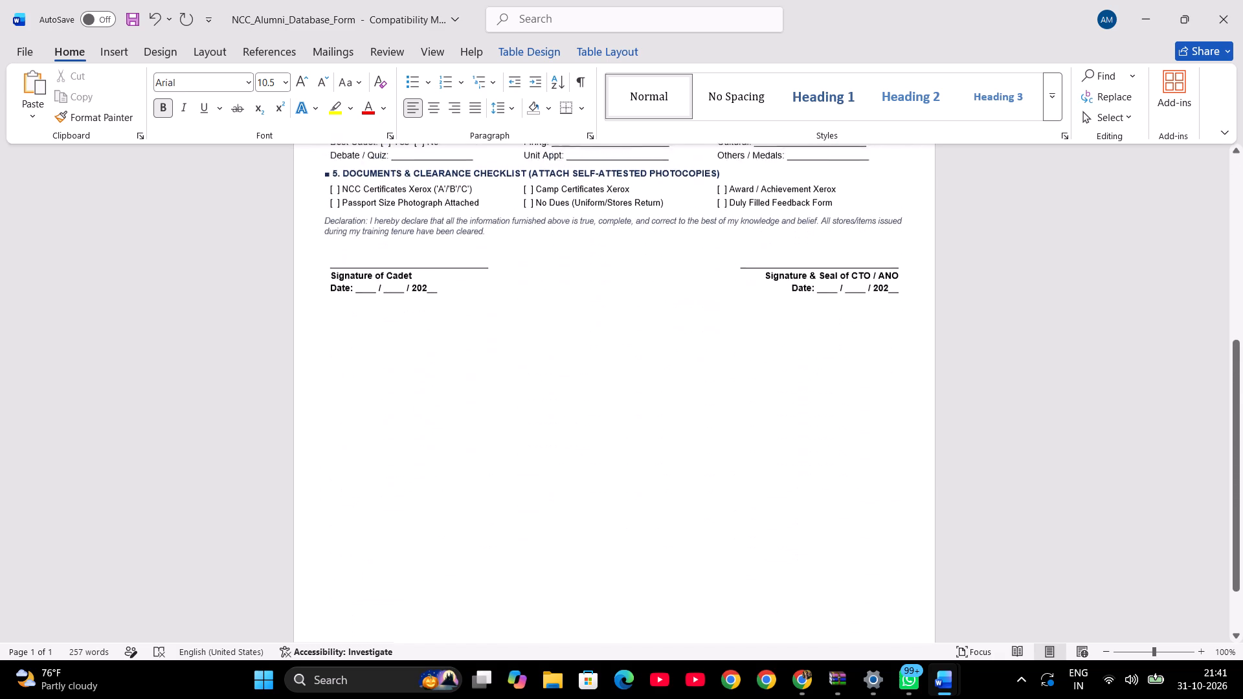
pyautogui.hscroll(-2, 607, 441)
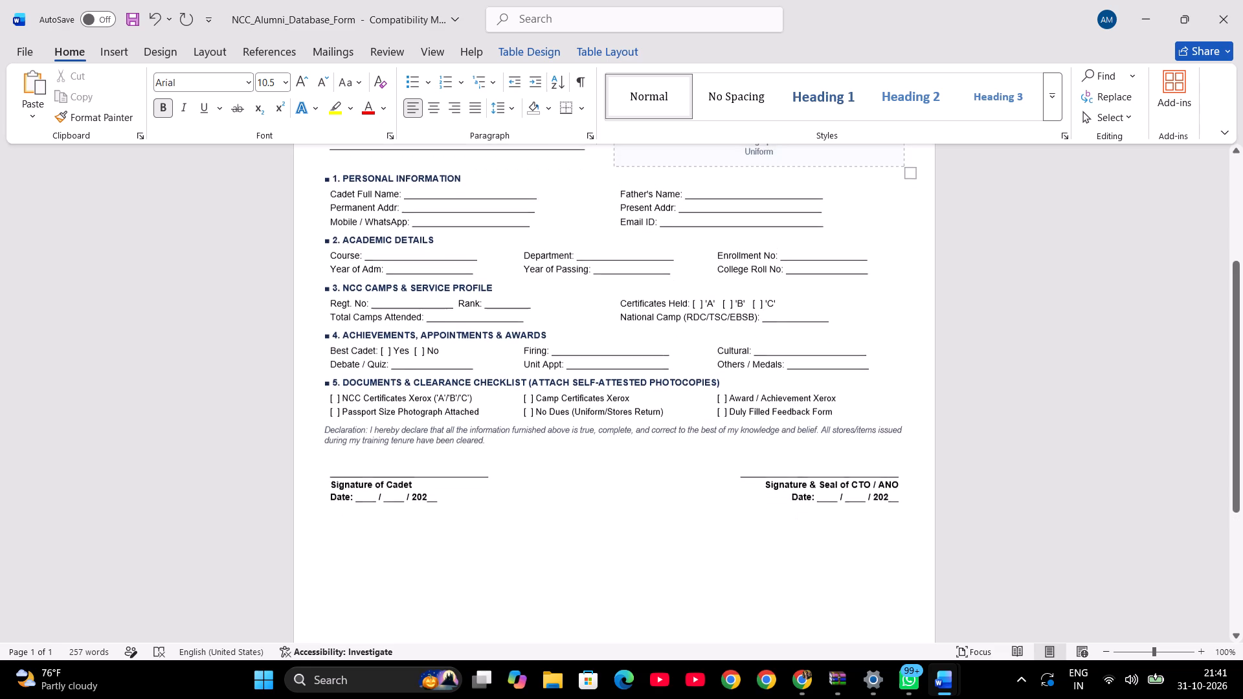
pyautogui.hscroll(-1, 607, 441)
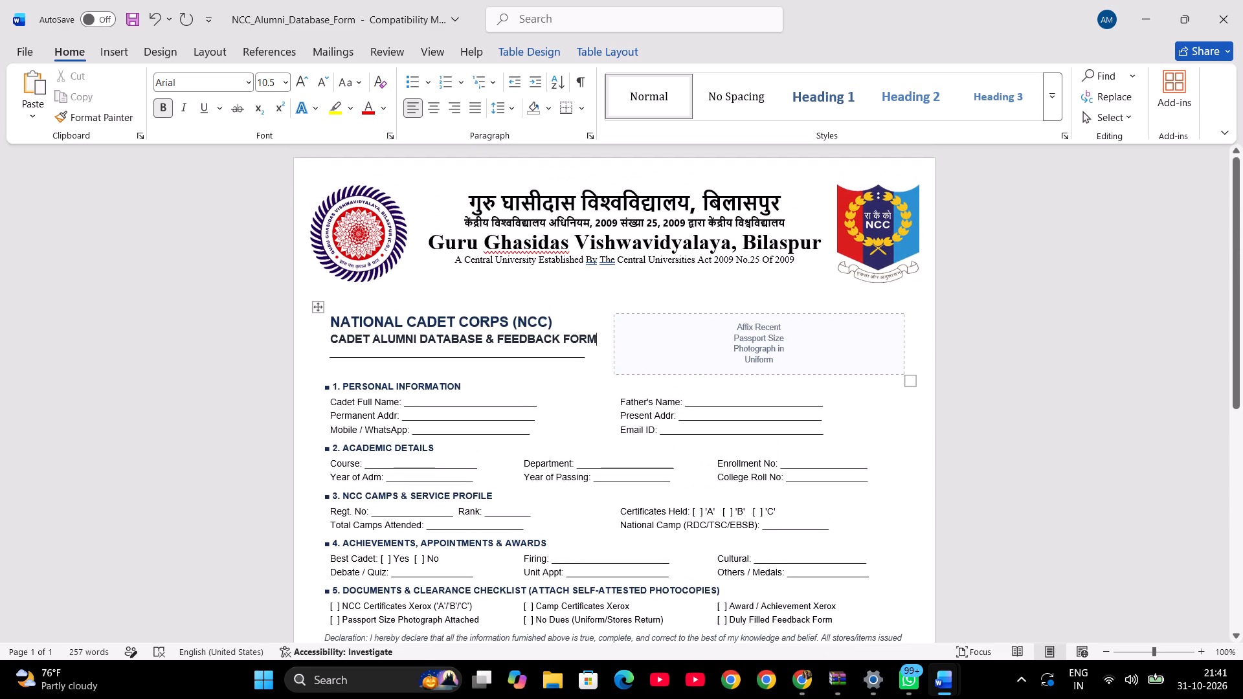
pyautogui.scroll(-1, 607, 441)
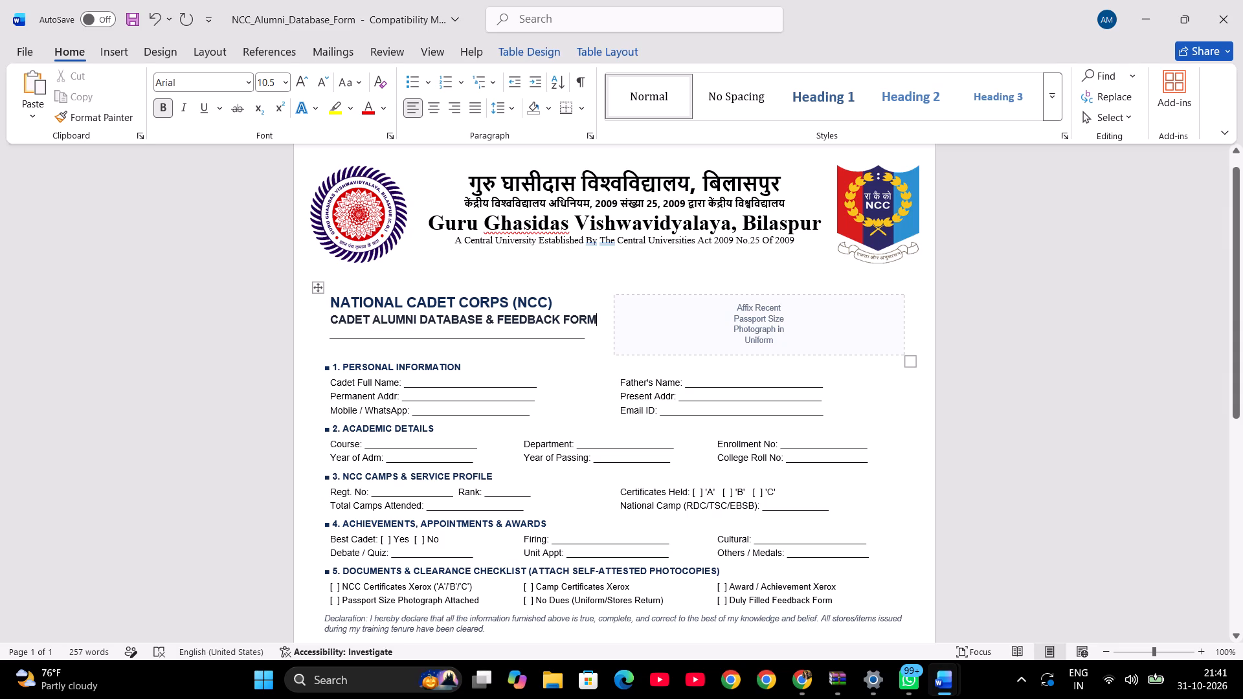
pyautogui.scroll(-1, 607, 441)
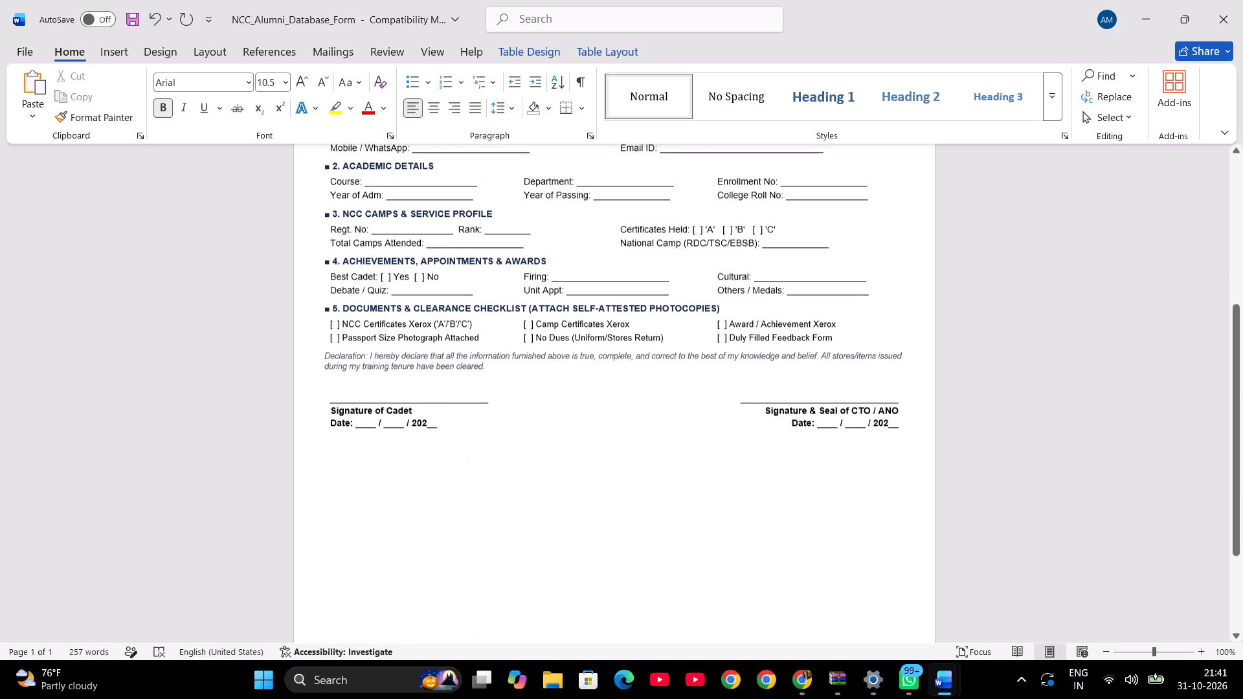
pyautogui.scroll(-2, 607, 441)
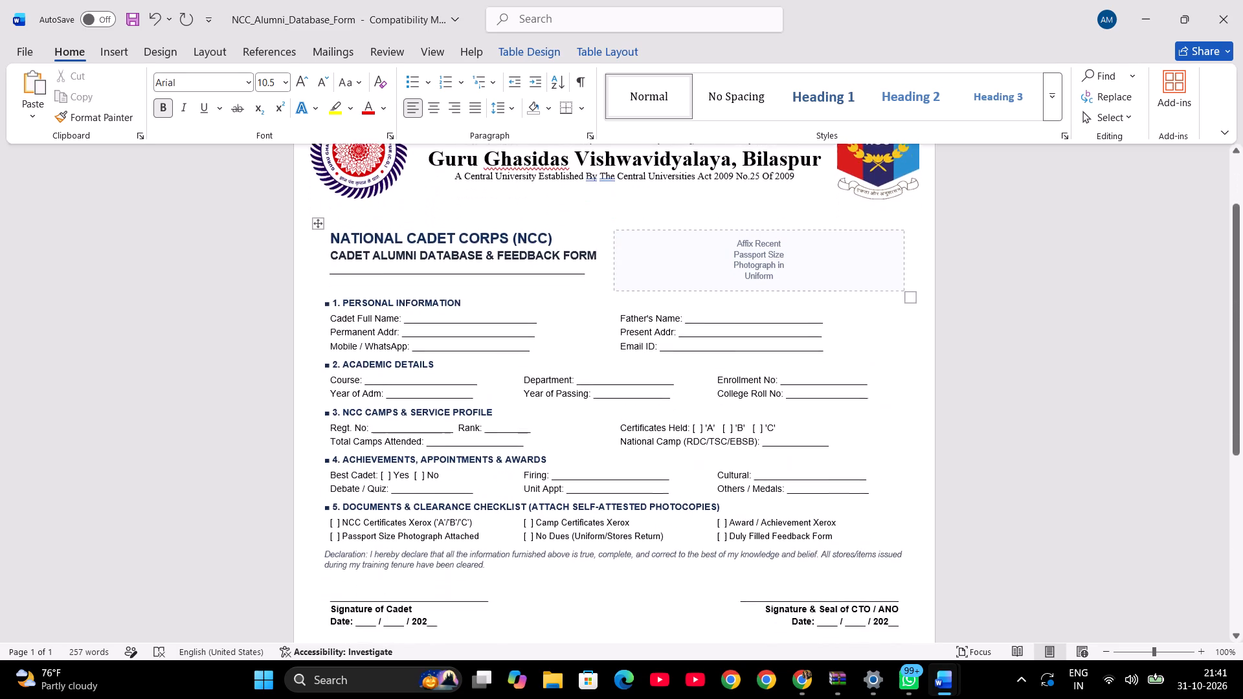
pyautogui.scroll(-1, 607, 441)
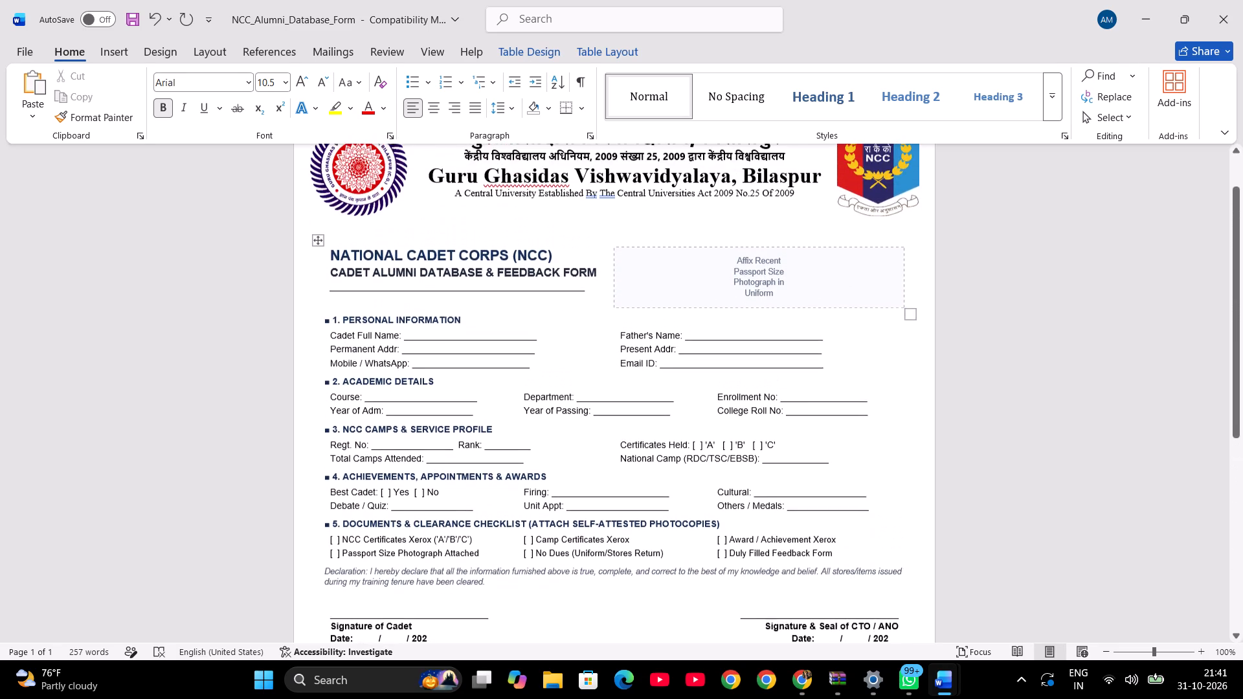
pyautogui.scroll(-1, 607, 441)
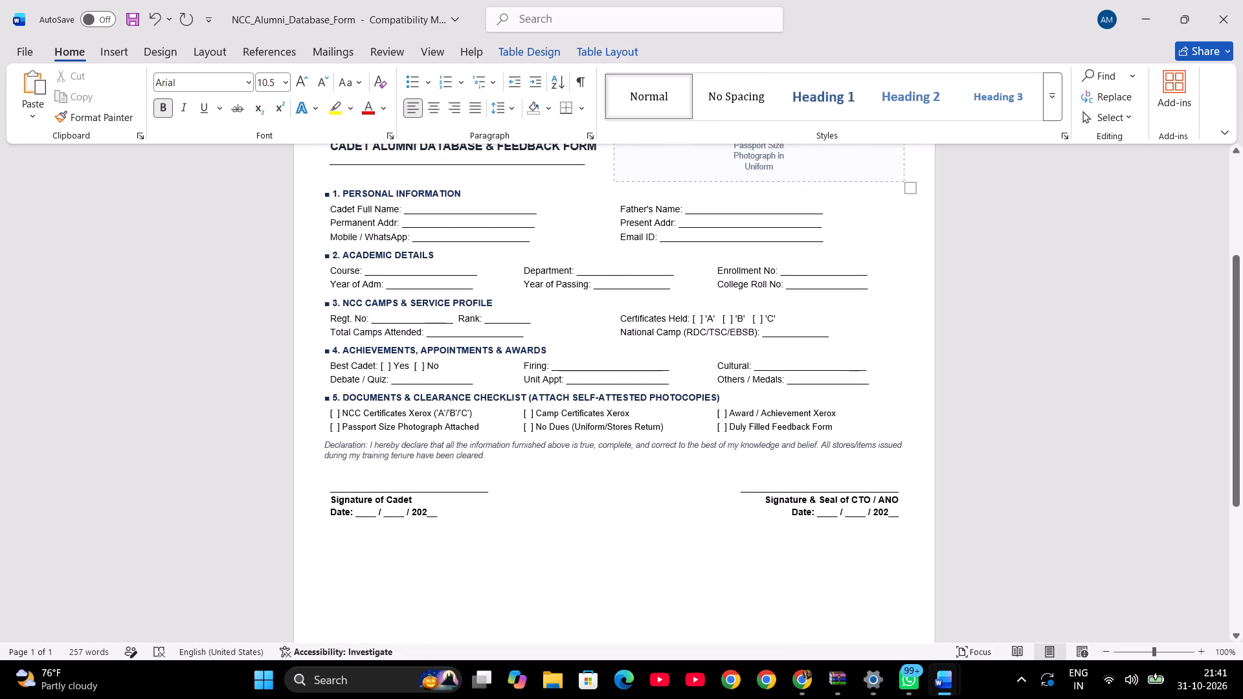
pyautogui.scroll(1, 607, 441)
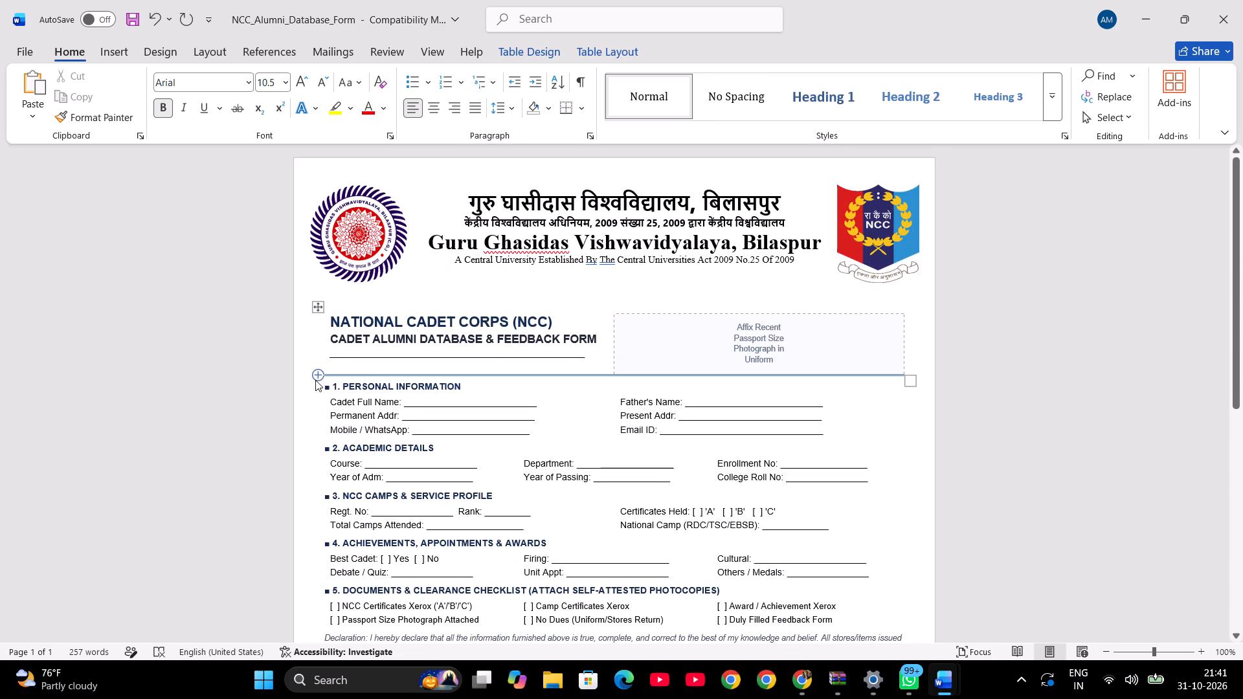
pyautogui.scroll(-2, 315, 380)
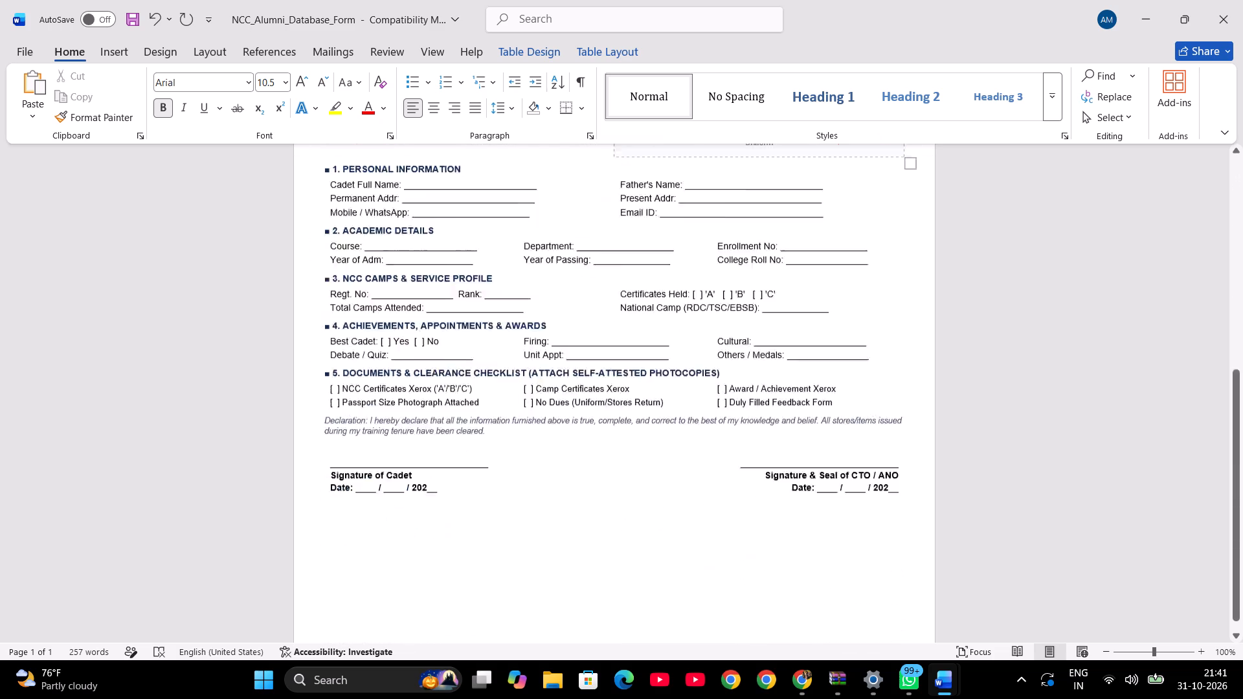
pyautogui.scroll(-2, 315, 380)
pyautogui.hscroll(-2, 315, 380)
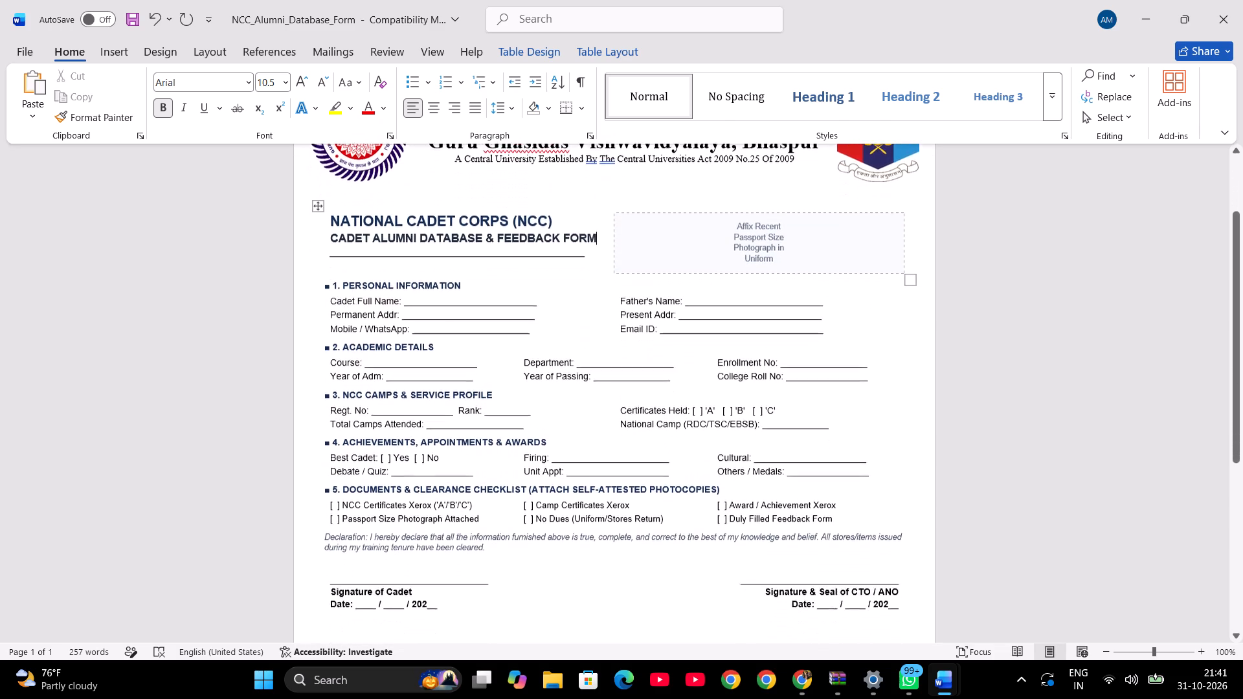
pyautogui.hscroll(-1, 315, 380)
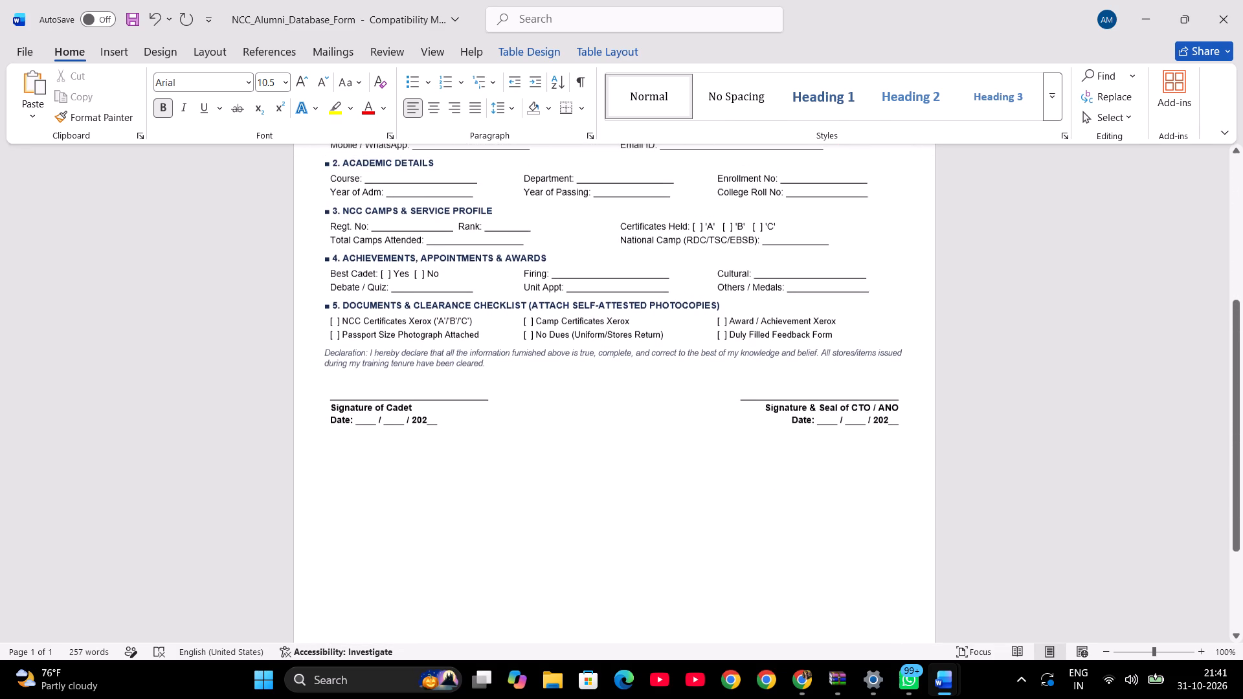
pyautogui.hscroll(-1, 315, 380)
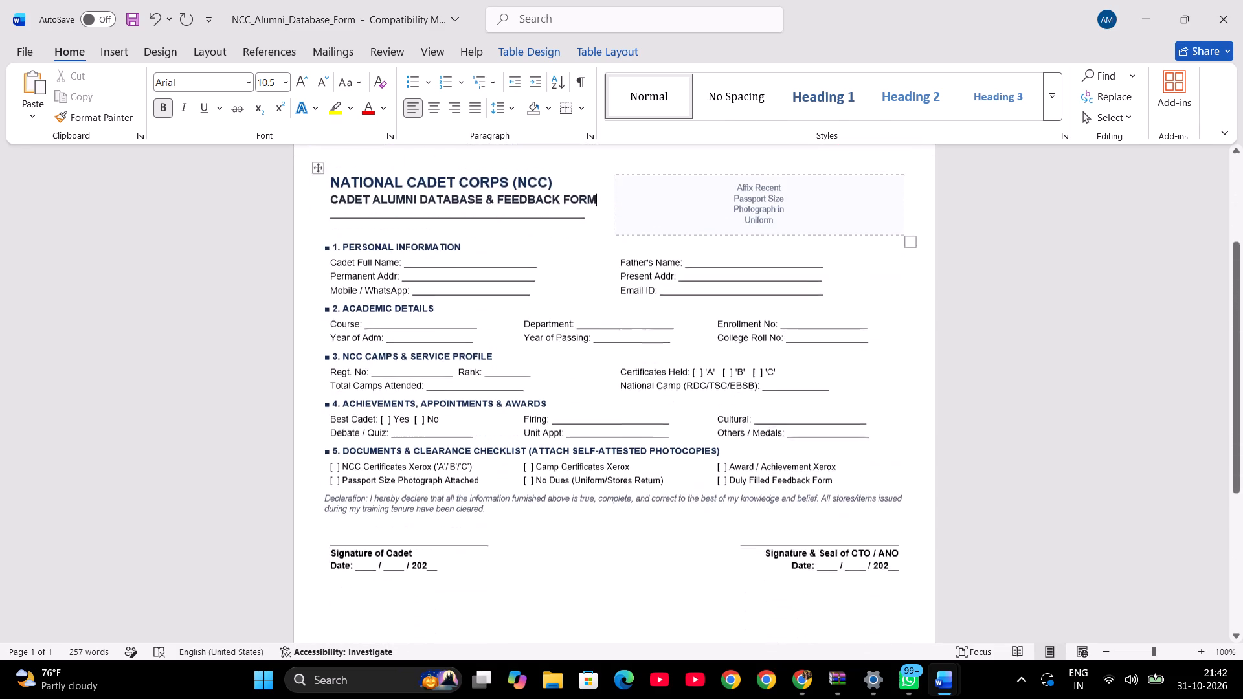
pyautogui.hscroll(-1, 315, 380)
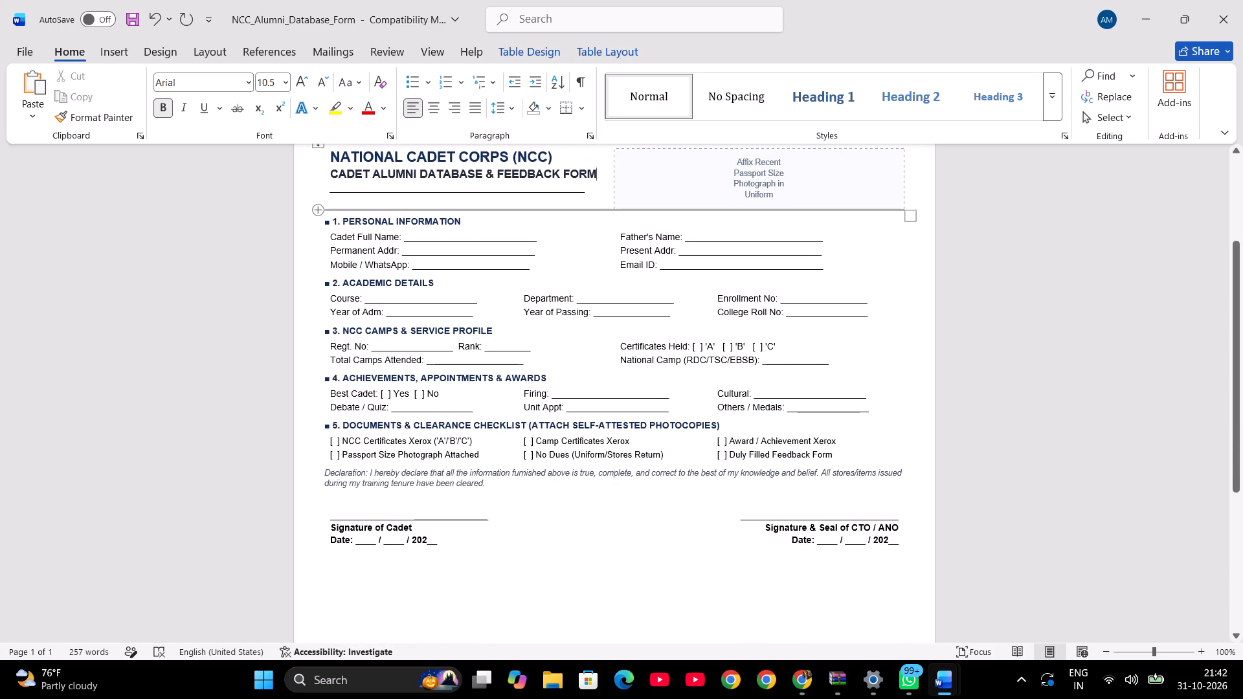
# Increase the font size of the form body, from 1. PERSONAL INFORMATION through the signature and date lines.
pyautogui.moveTo(324, 227); pyautogui.dragTo(788, 548)
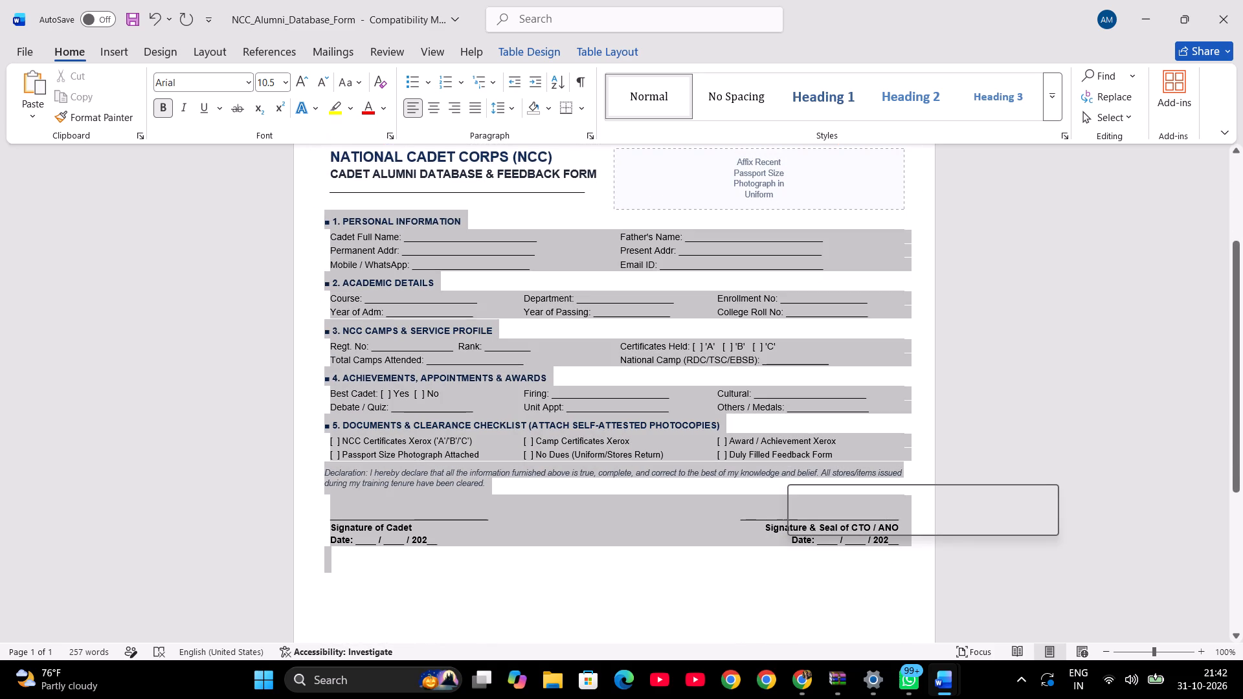
pyautogui.click(932, 494)
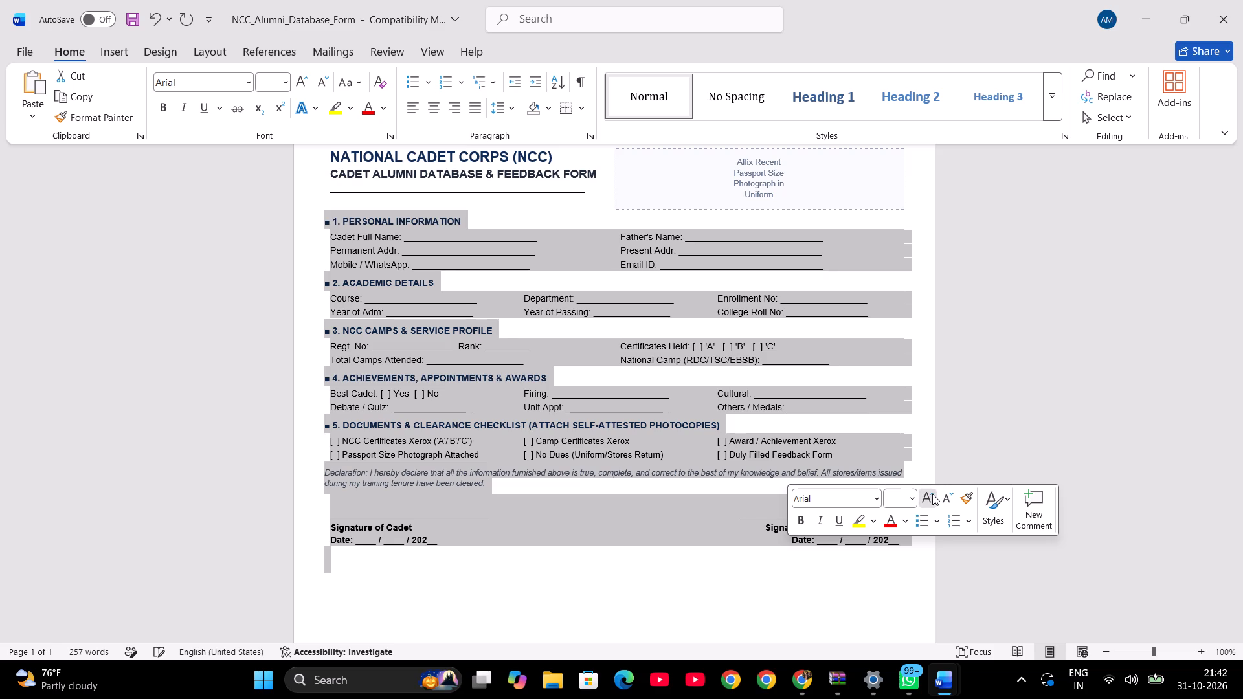
pyautogui.click(932, 494)
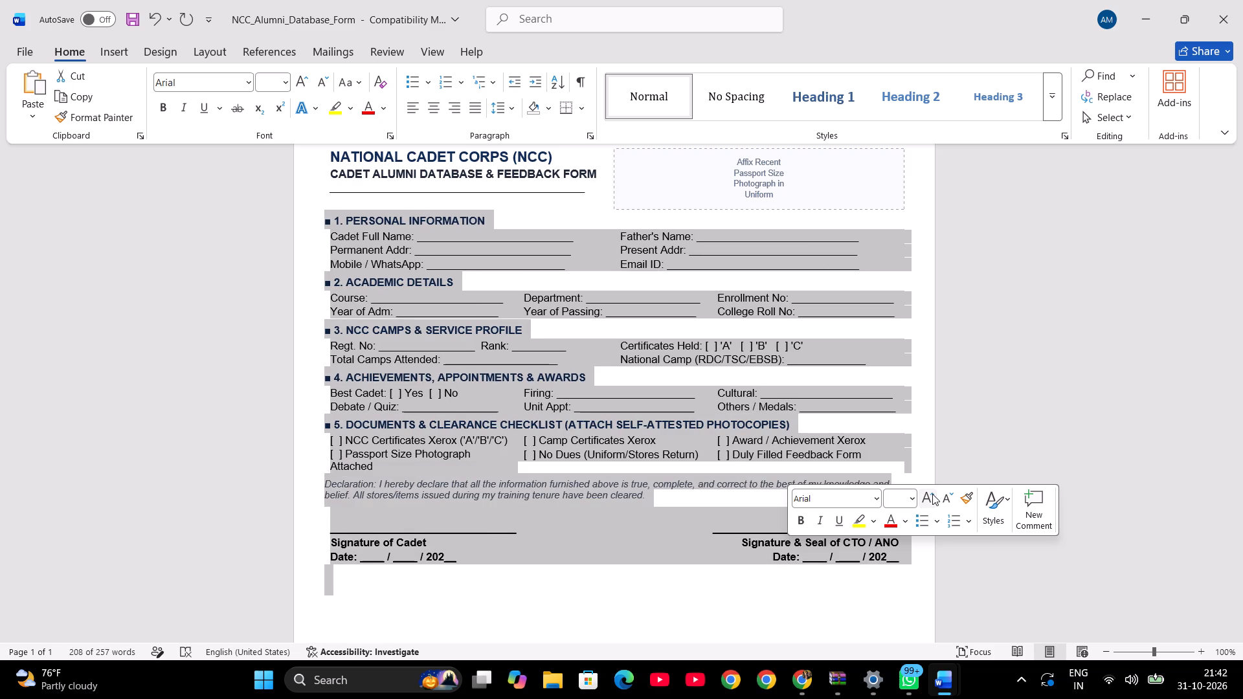
pyautogui.click(978, 315)
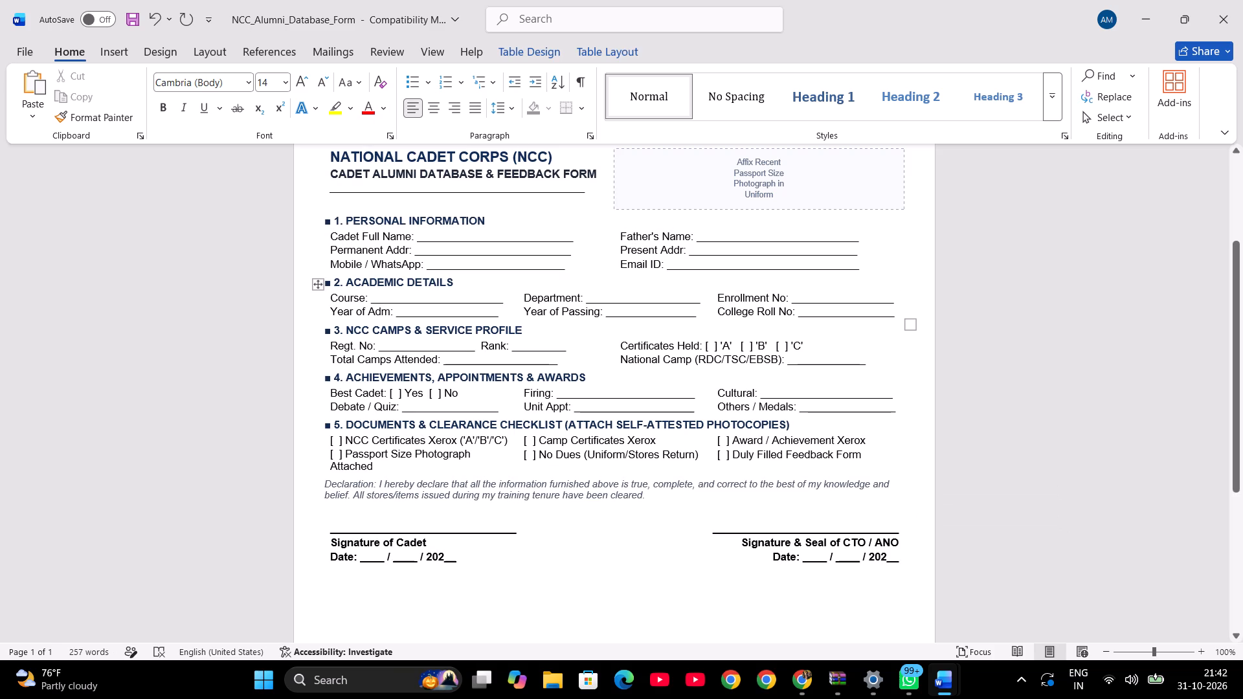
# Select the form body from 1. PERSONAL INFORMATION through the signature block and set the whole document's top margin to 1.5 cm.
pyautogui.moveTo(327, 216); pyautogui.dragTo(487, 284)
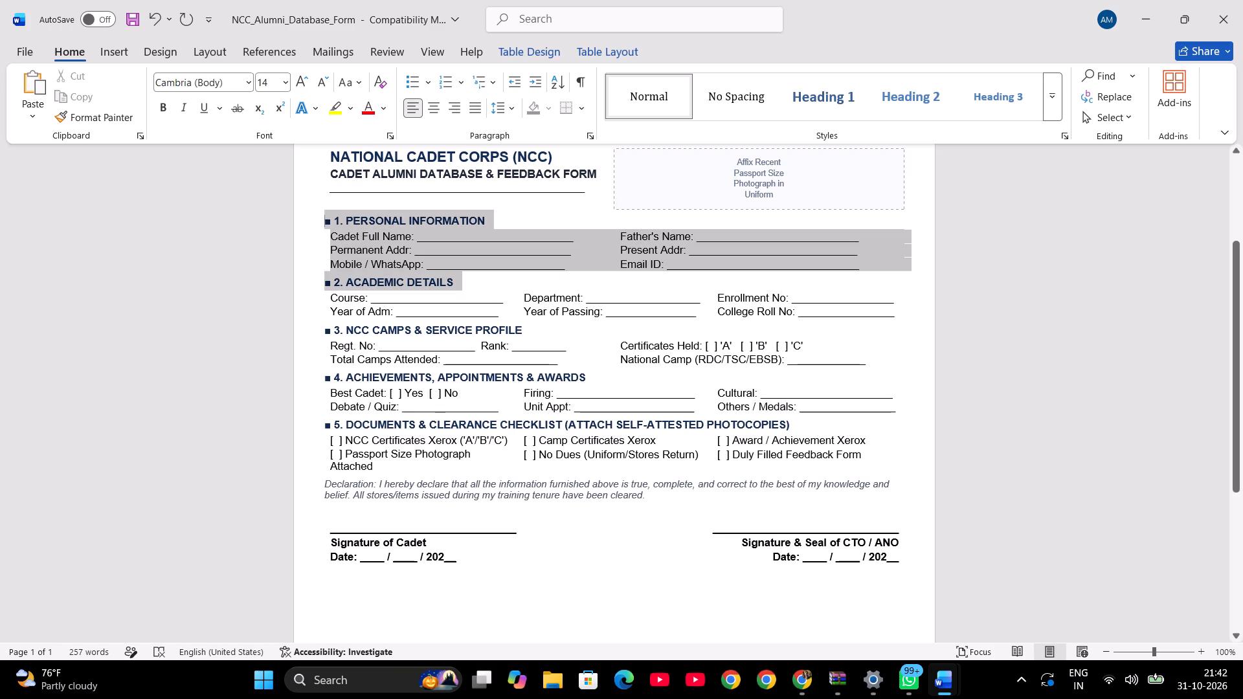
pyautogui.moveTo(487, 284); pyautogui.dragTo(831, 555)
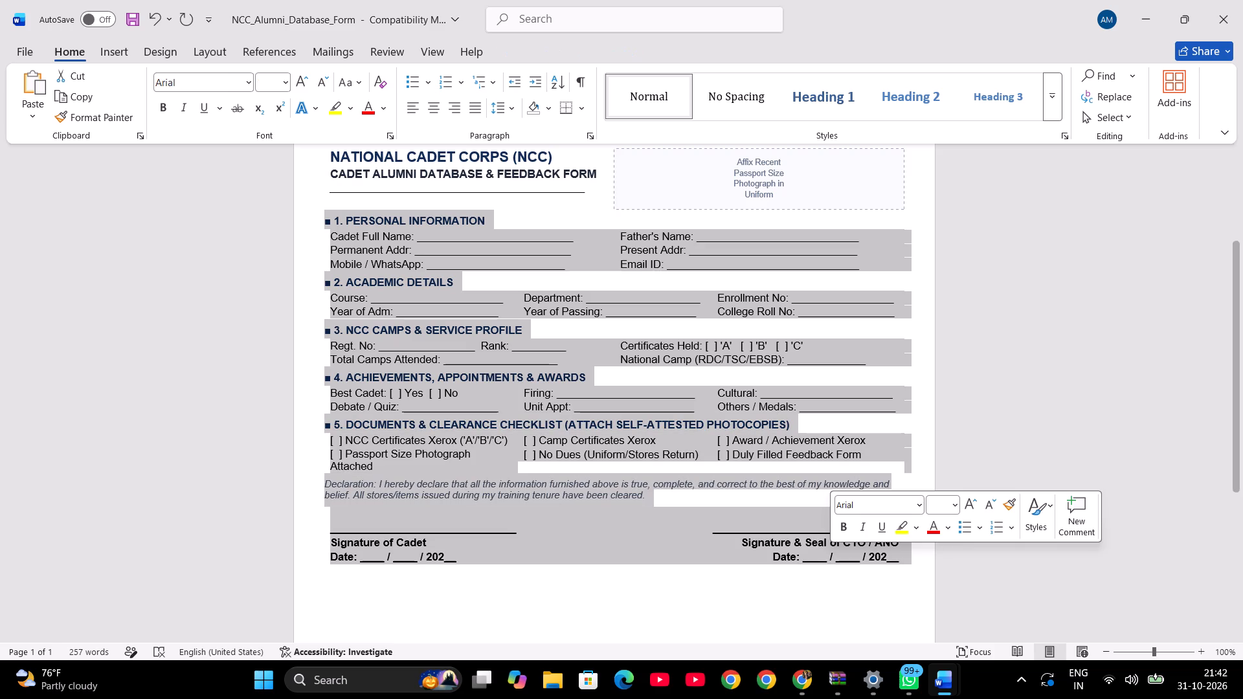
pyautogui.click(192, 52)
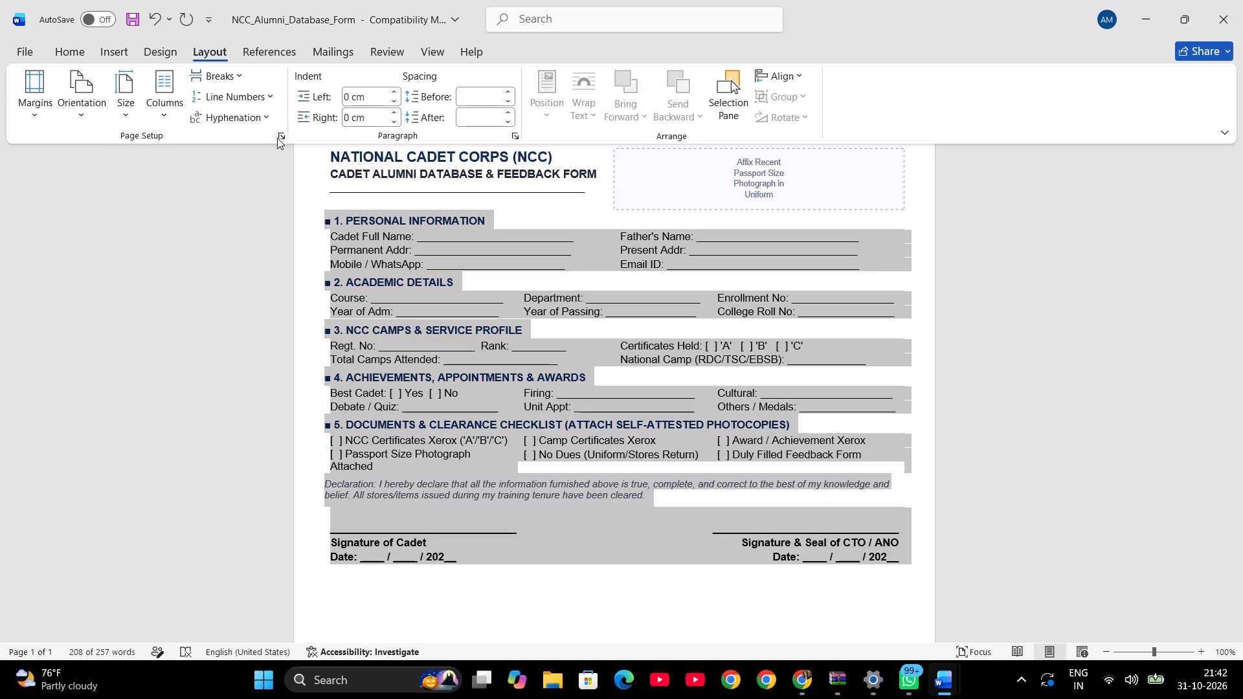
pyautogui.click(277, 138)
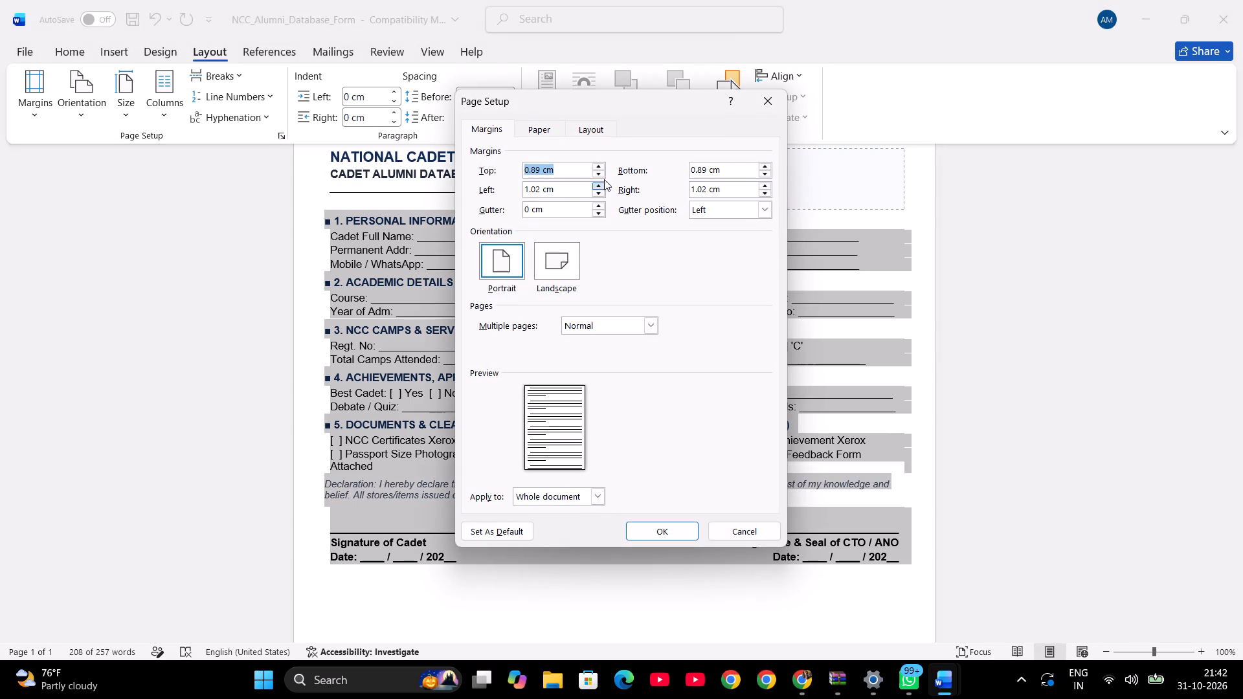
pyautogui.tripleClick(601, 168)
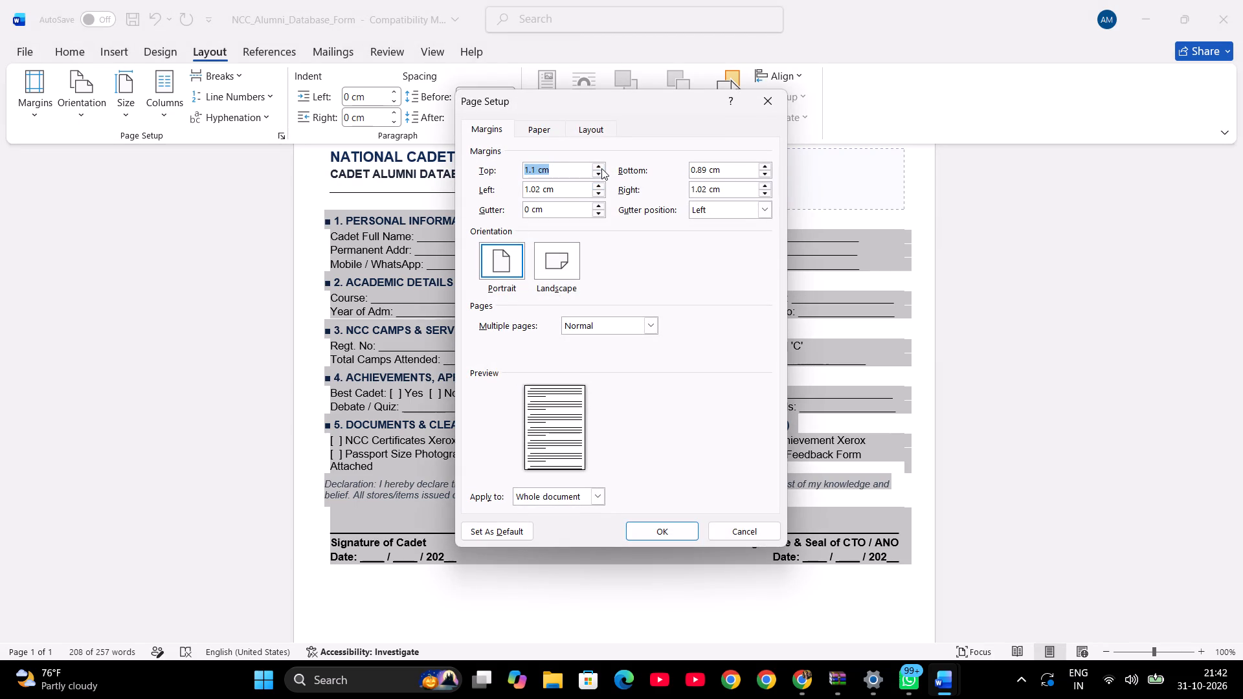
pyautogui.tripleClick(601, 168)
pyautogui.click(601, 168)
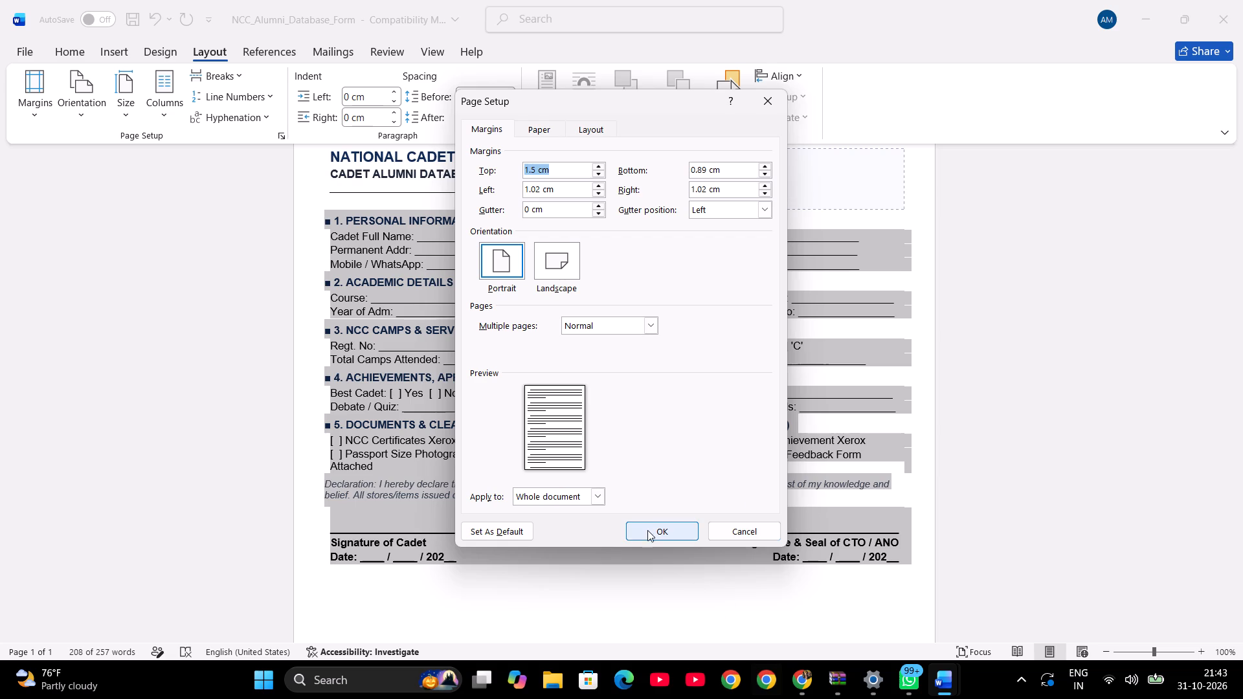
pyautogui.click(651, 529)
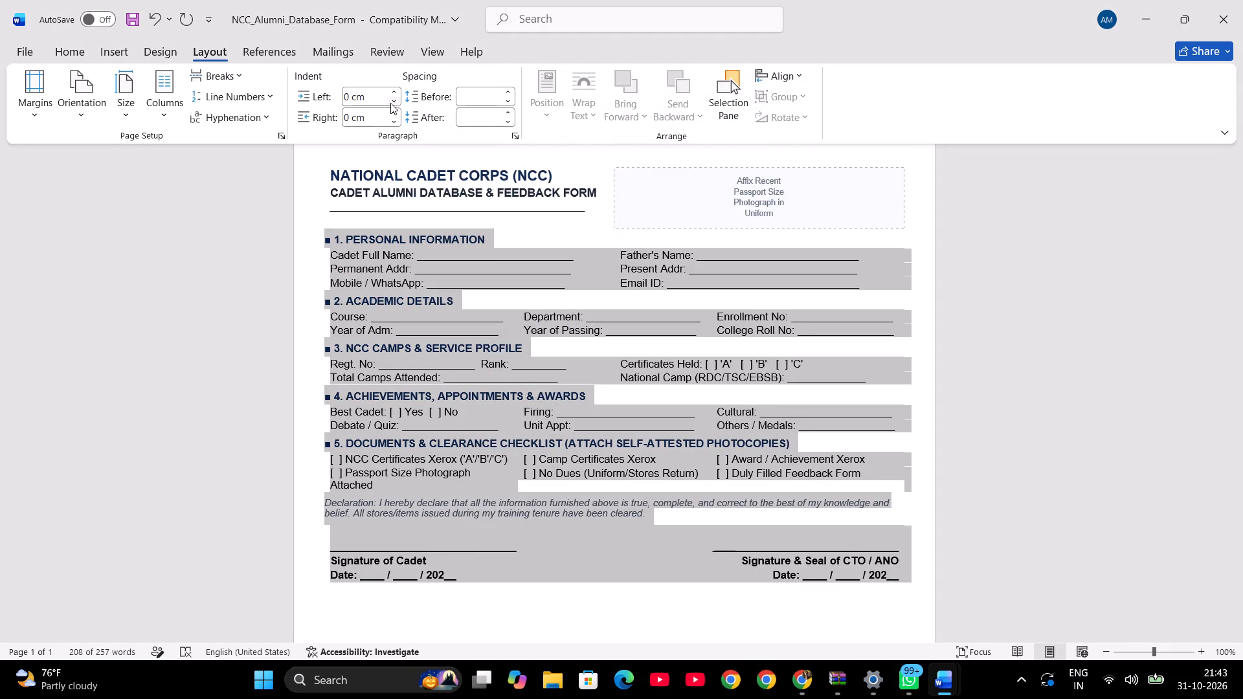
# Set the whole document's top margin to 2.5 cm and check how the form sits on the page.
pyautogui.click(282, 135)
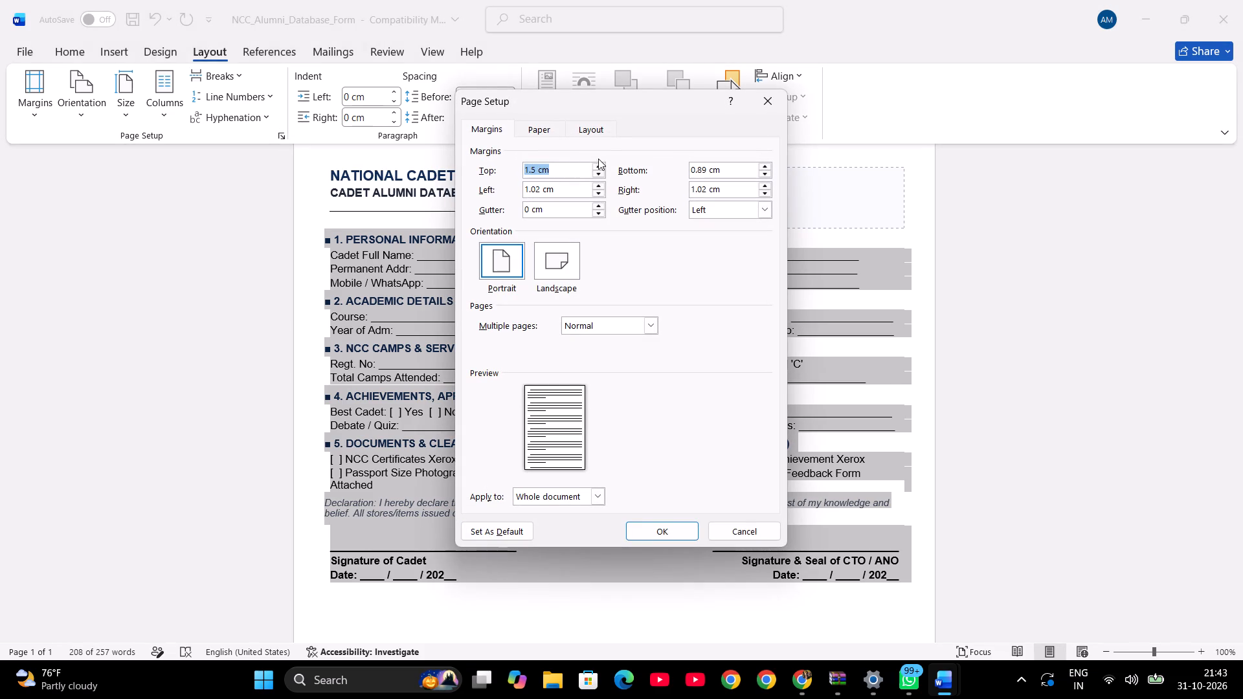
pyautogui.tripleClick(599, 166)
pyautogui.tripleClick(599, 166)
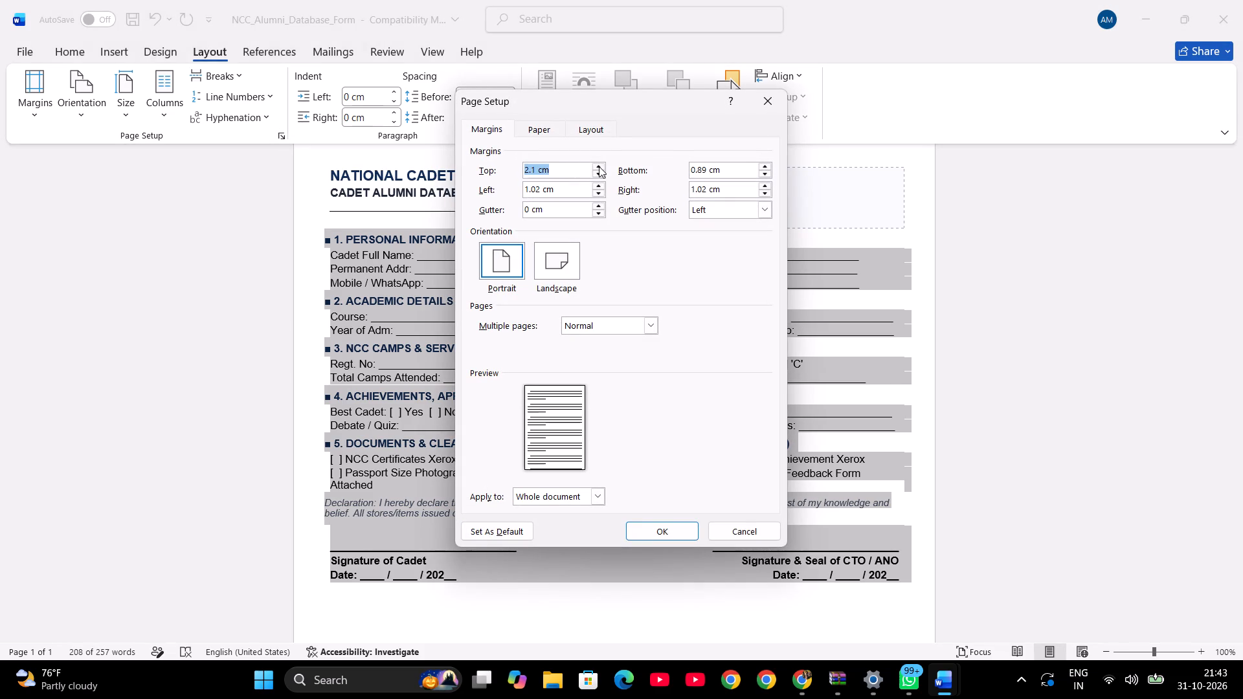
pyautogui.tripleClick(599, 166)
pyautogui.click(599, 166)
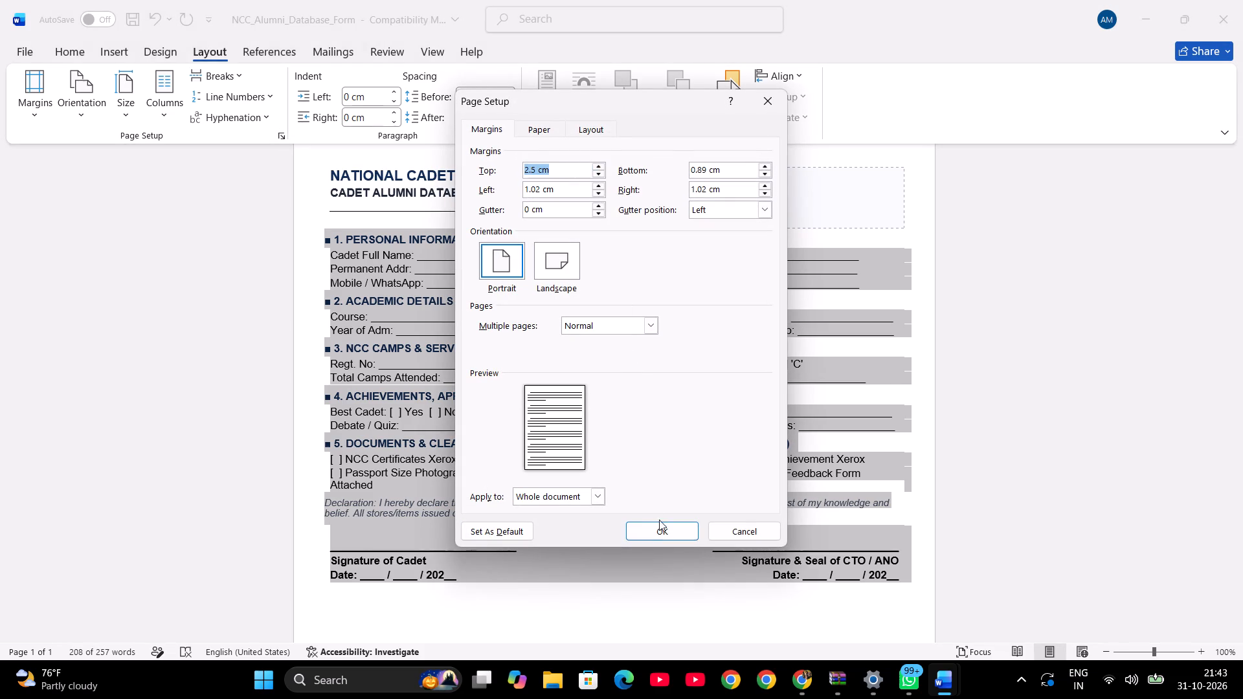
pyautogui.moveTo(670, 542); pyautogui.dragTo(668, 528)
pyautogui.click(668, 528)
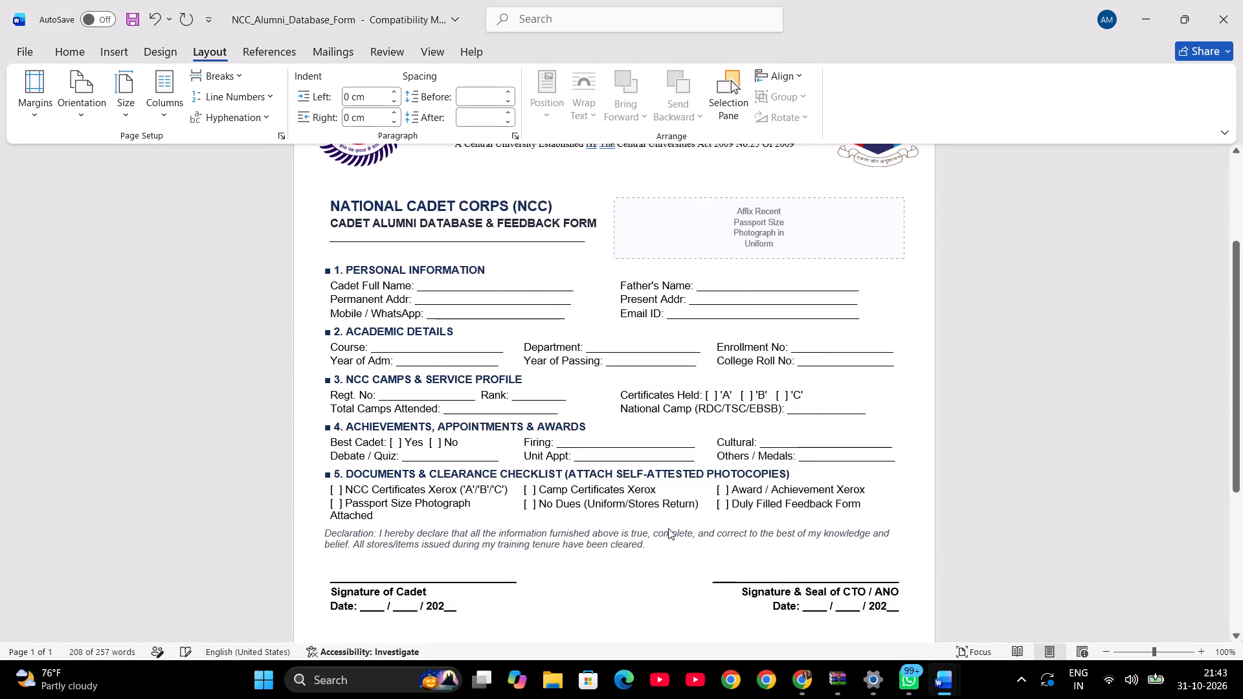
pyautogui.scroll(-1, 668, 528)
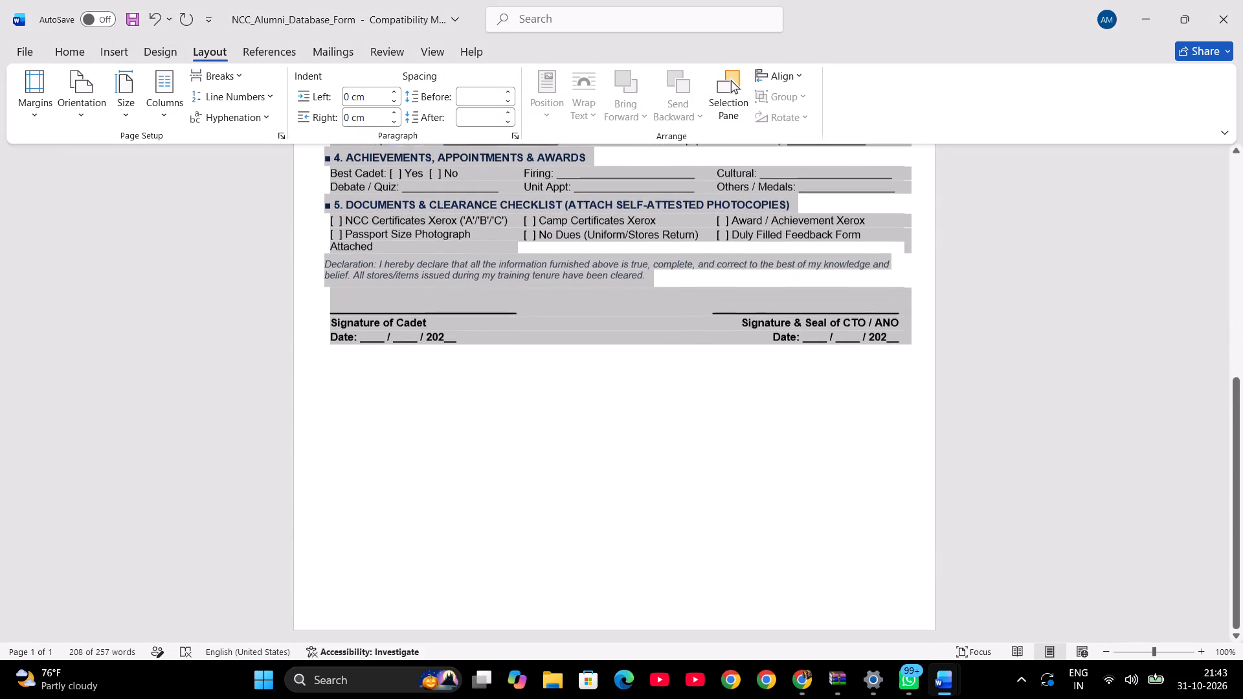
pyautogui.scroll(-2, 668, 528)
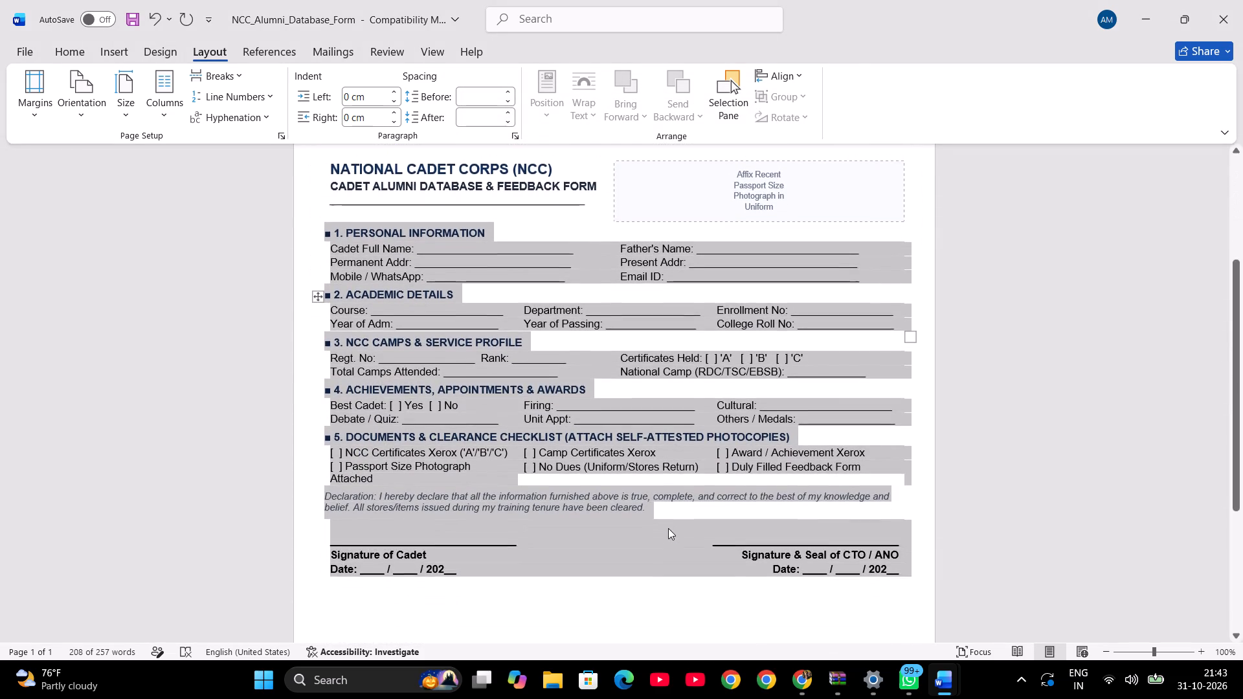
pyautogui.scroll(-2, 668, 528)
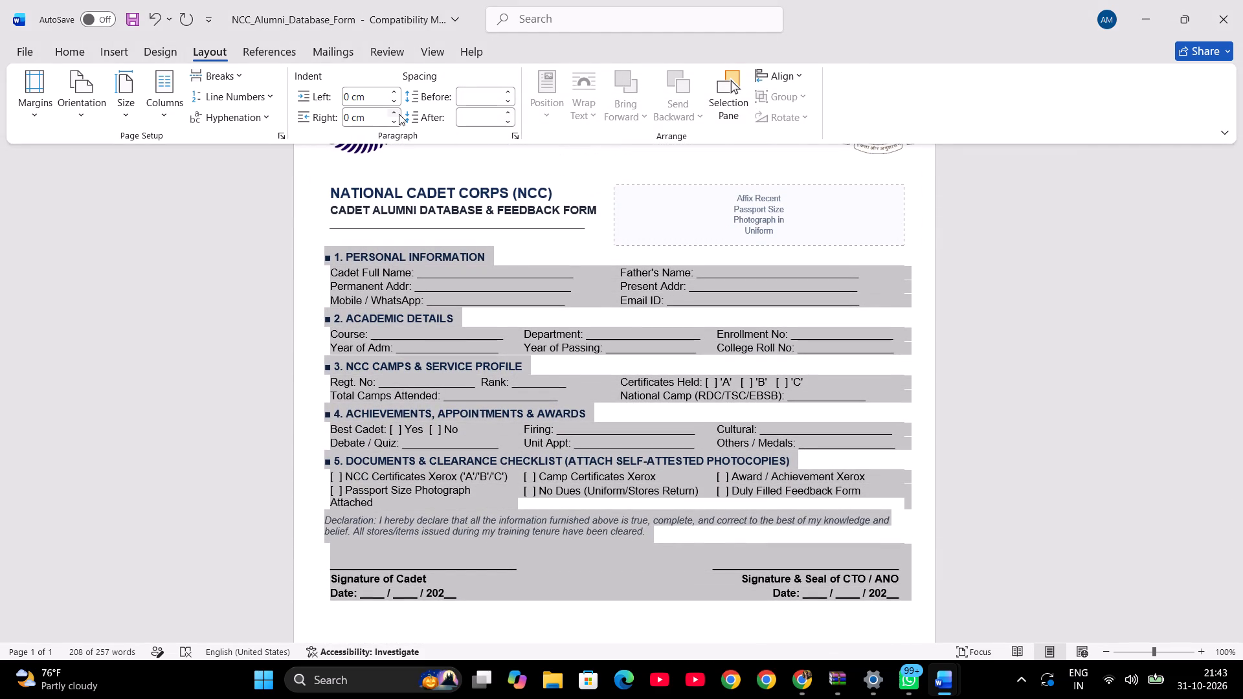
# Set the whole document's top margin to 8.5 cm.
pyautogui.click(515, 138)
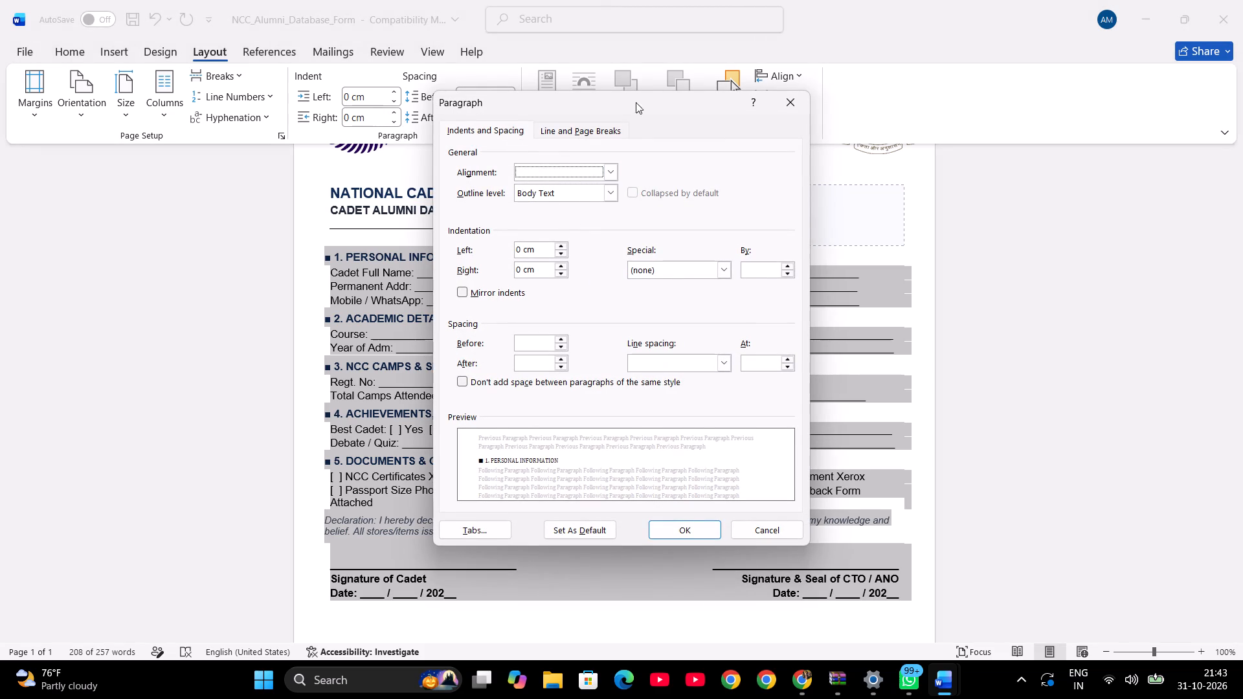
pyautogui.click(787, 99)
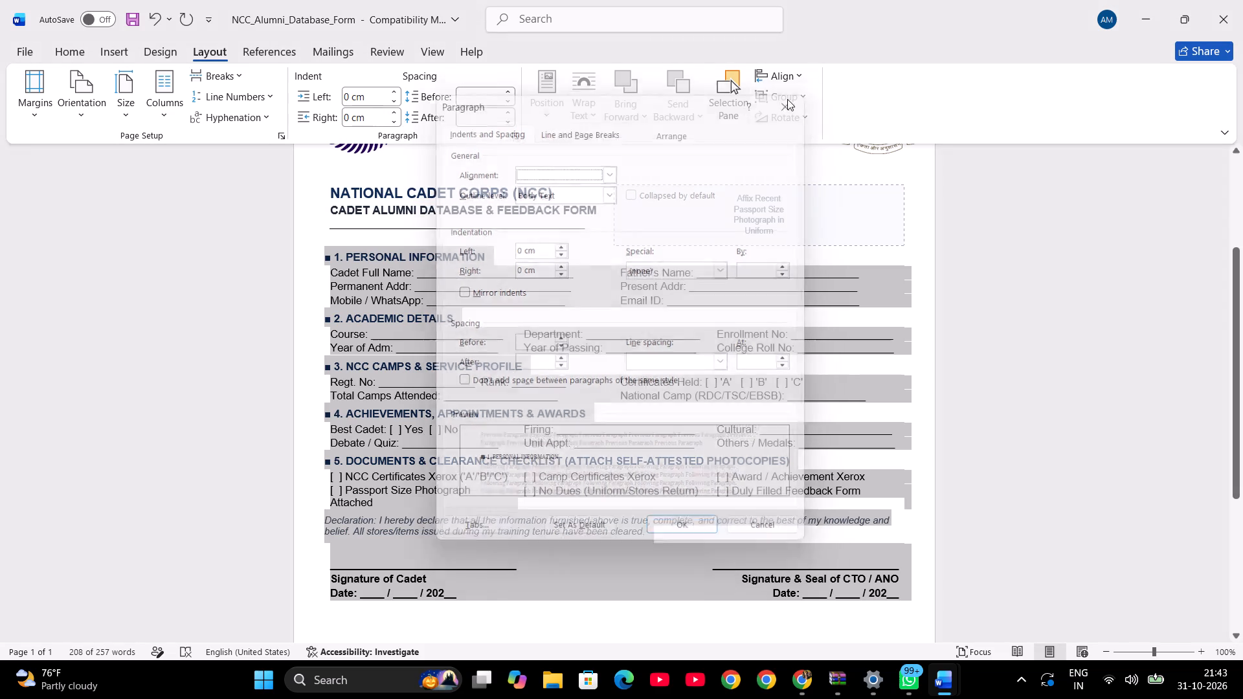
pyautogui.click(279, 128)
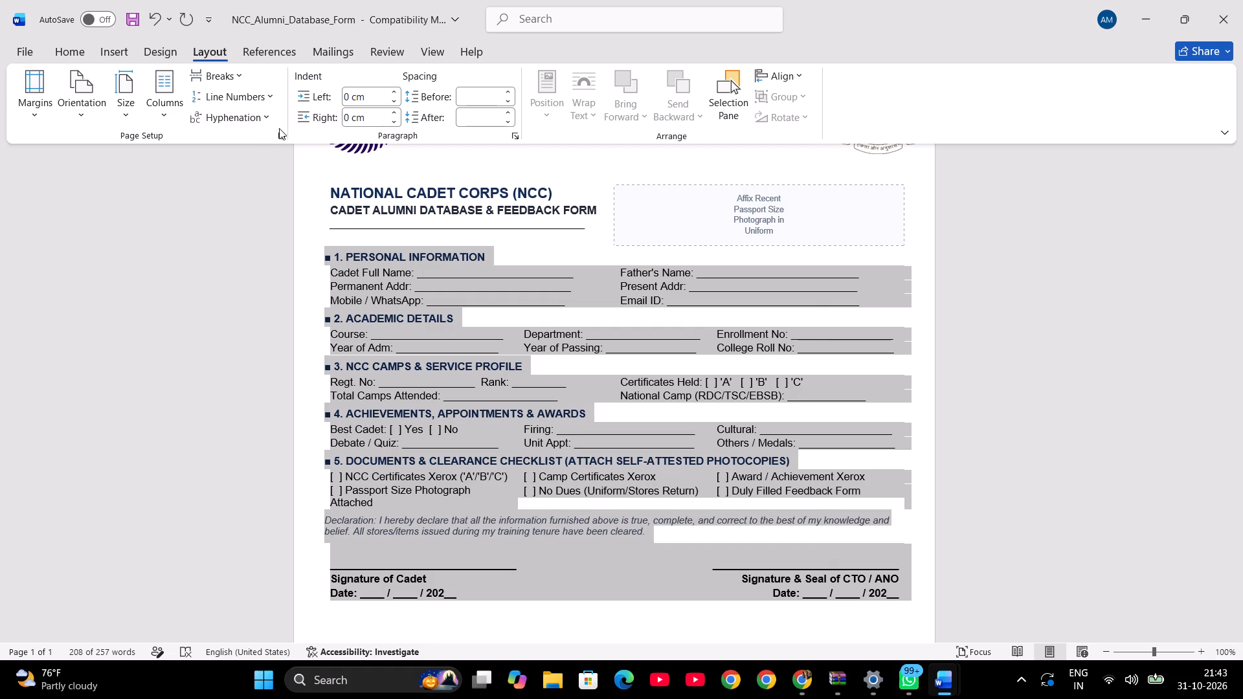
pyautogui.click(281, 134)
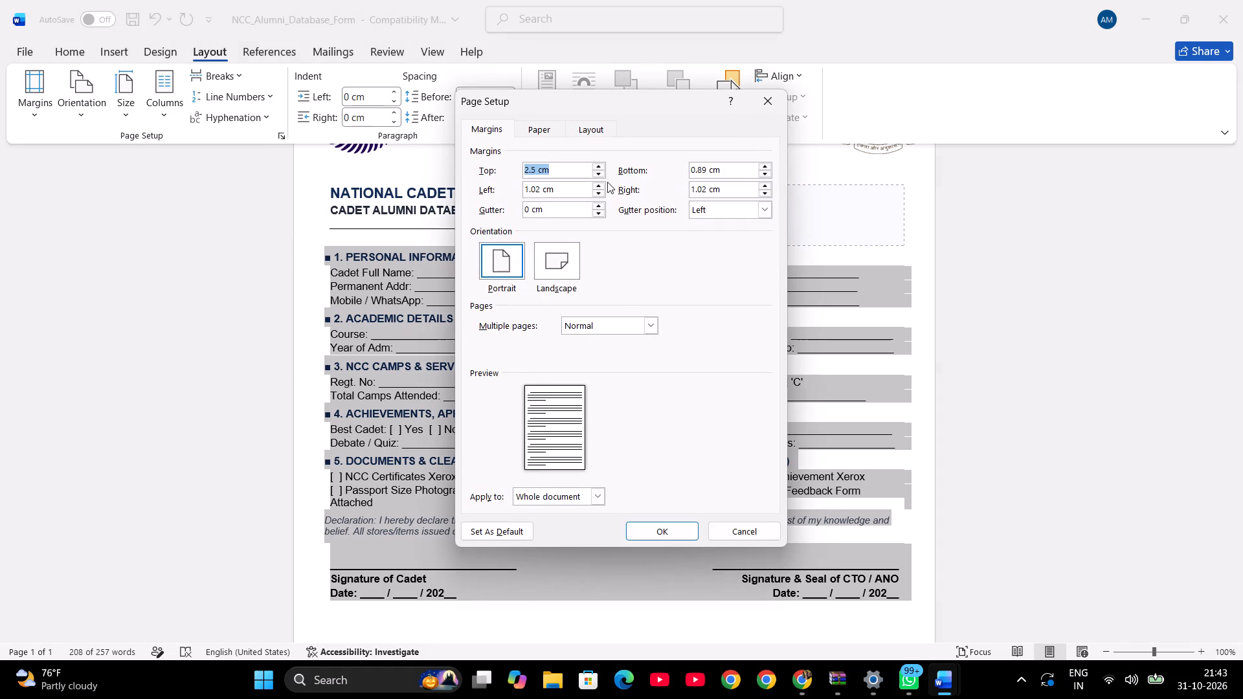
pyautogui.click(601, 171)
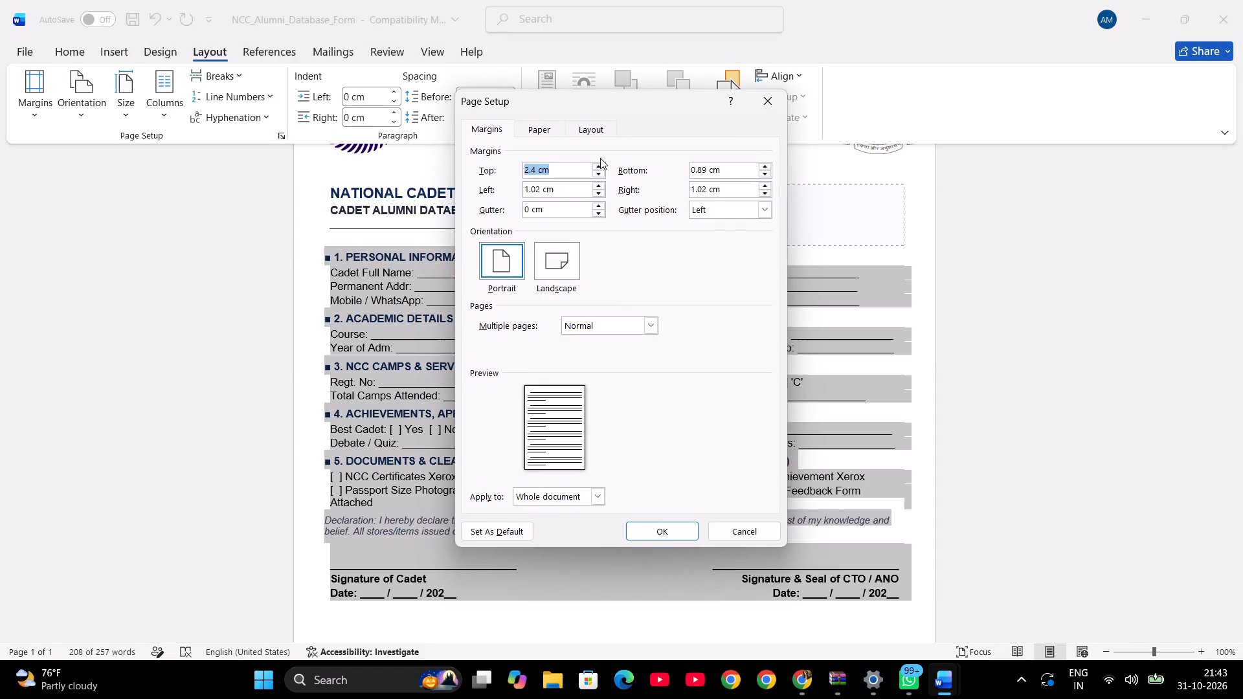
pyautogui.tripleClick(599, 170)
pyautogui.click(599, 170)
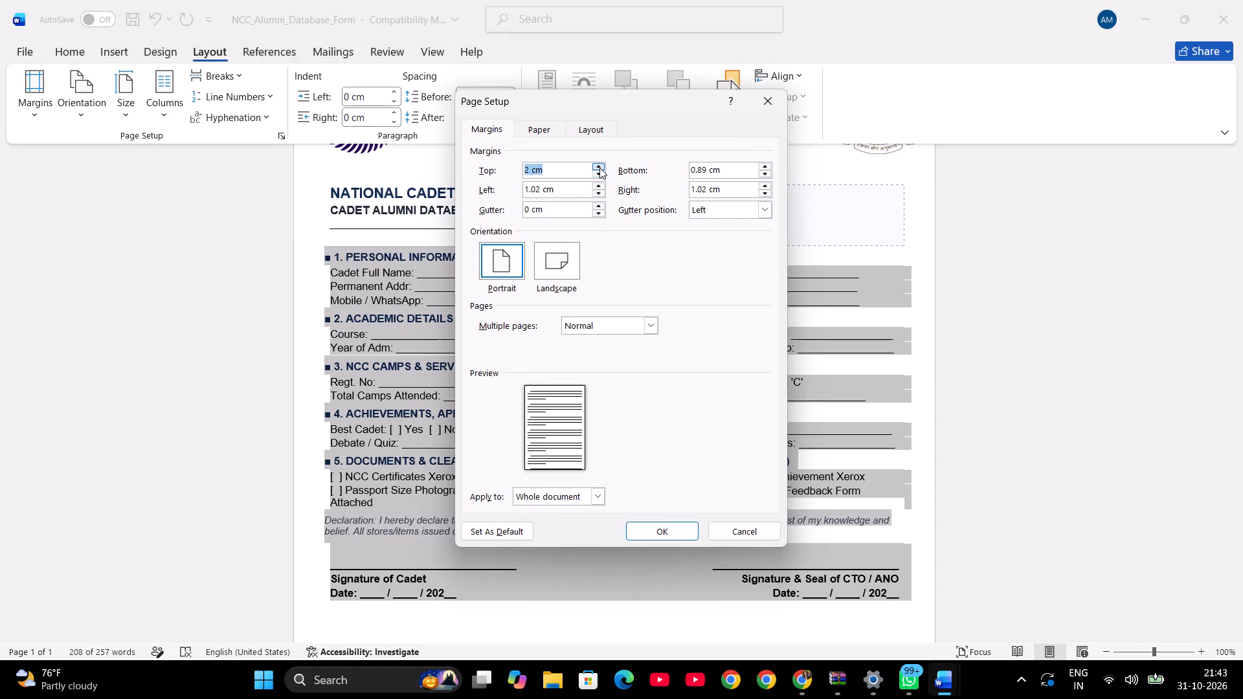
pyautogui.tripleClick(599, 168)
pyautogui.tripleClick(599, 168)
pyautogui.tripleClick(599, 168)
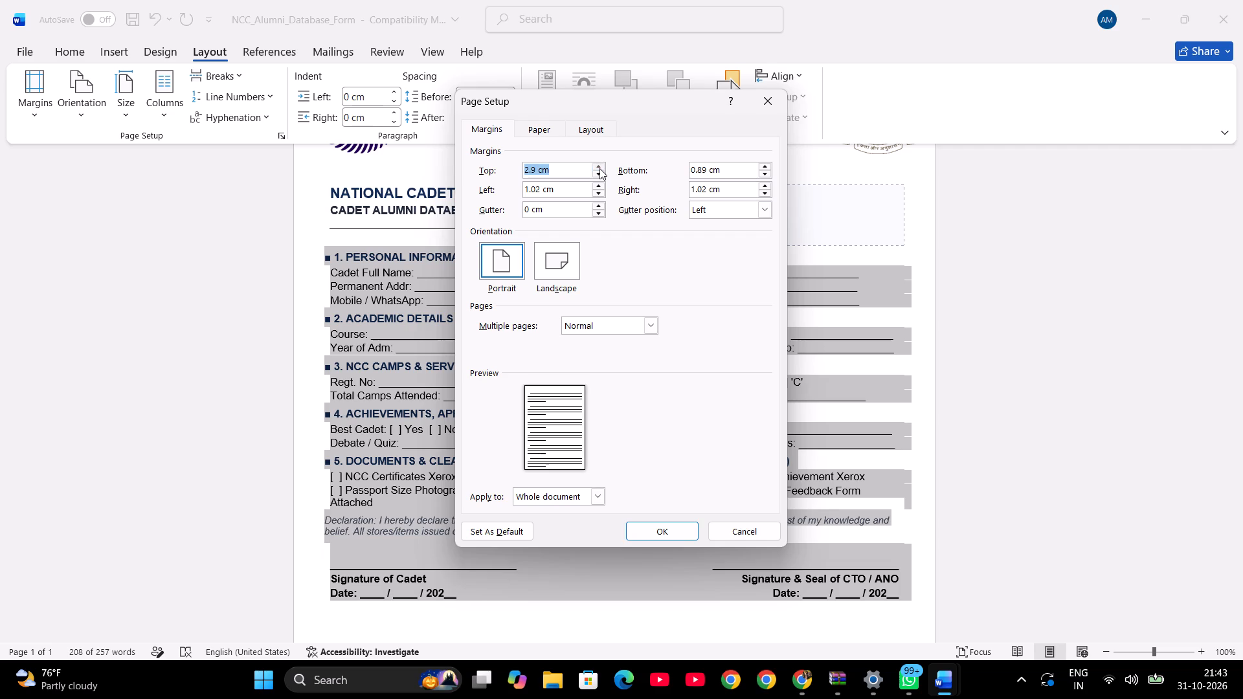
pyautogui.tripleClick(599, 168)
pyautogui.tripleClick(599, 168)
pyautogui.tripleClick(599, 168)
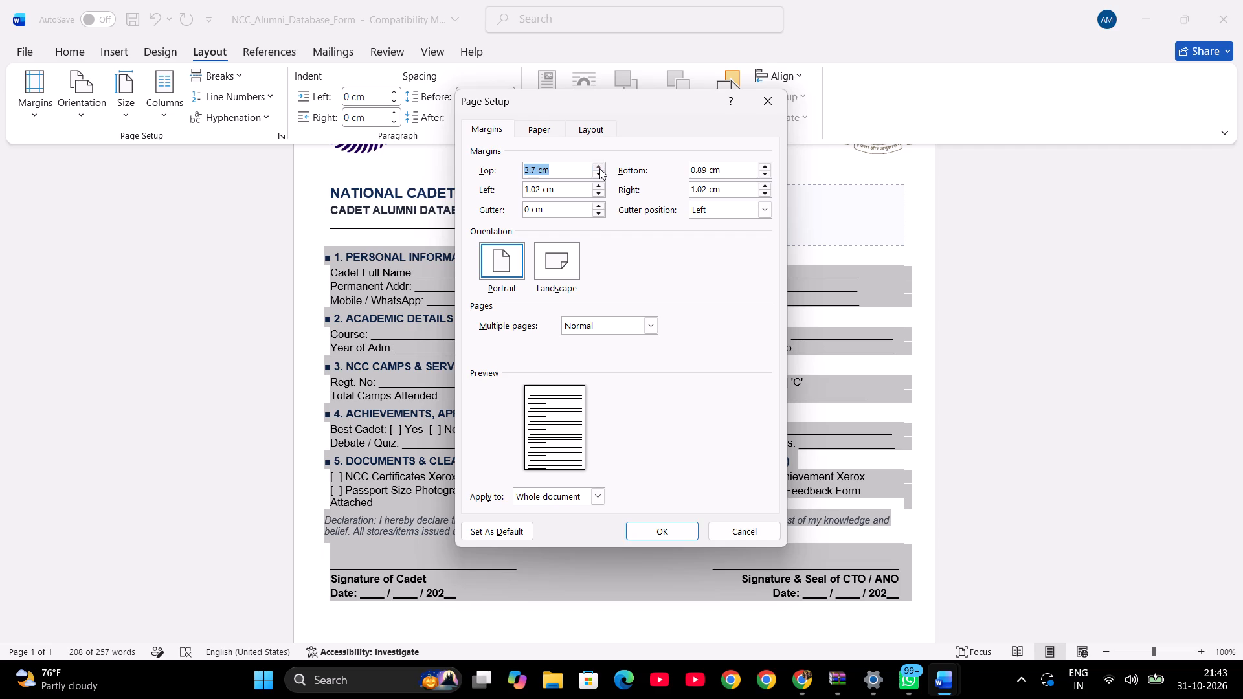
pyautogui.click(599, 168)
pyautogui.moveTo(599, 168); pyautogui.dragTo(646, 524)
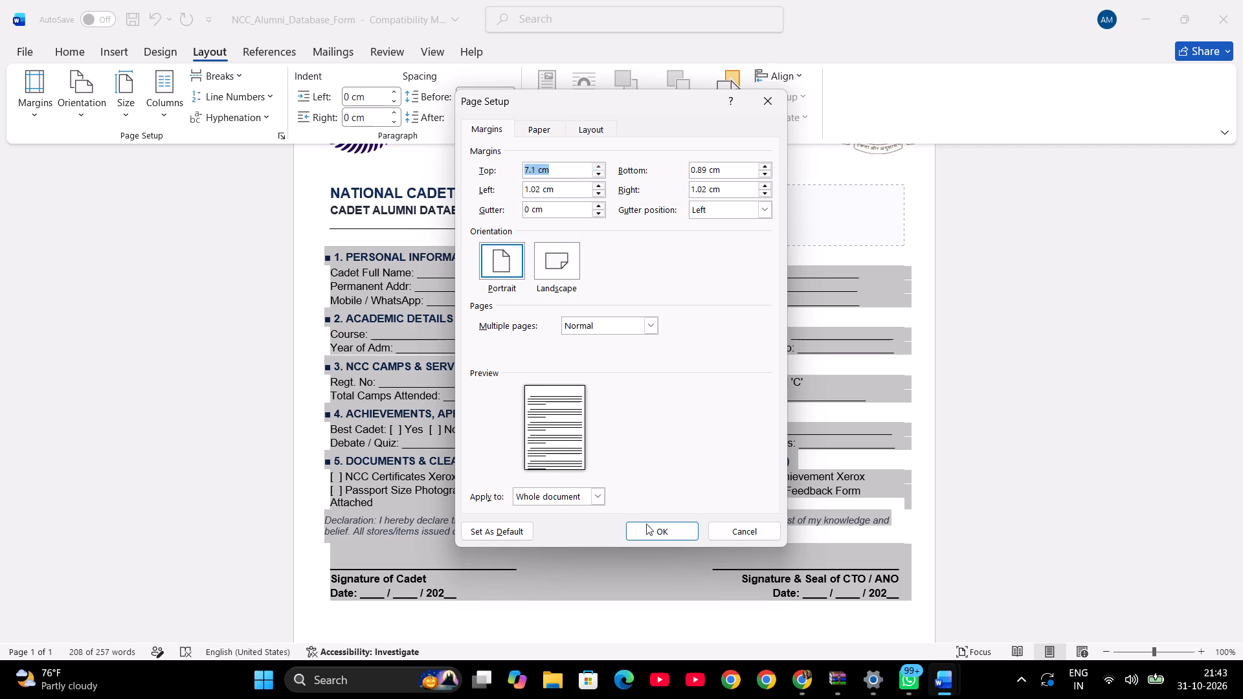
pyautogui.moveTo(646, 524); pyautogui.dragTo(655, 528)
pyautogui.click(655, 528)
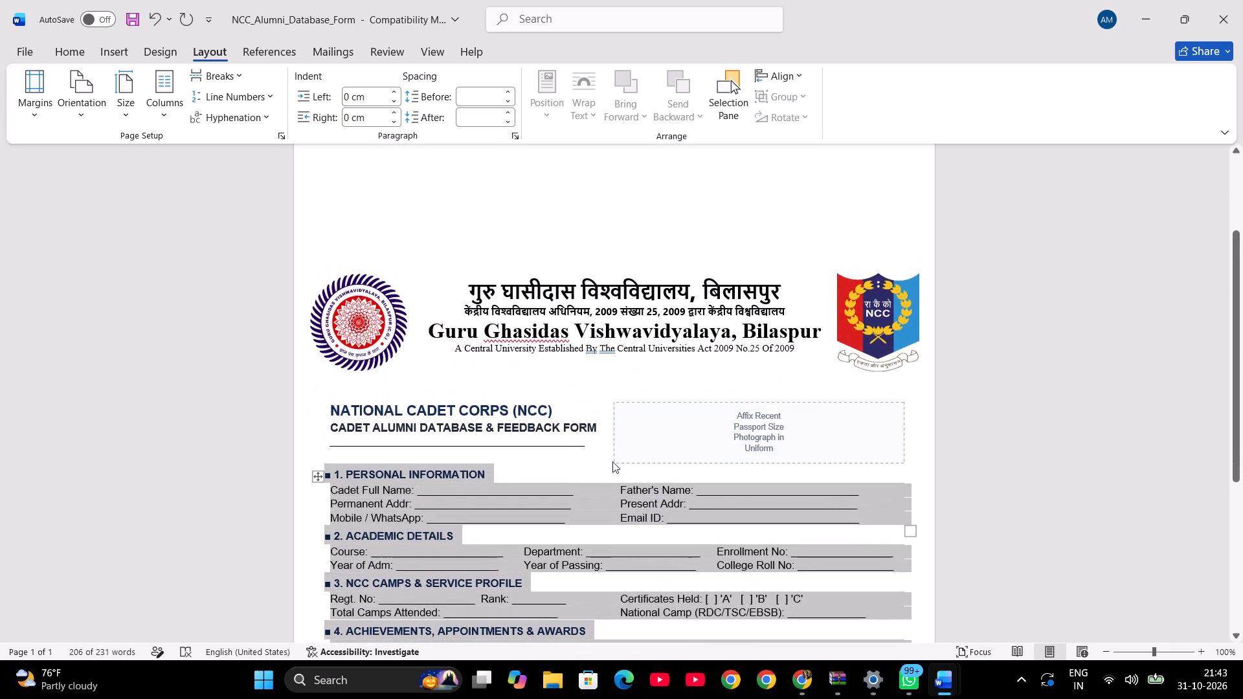
# Set the whole document's top margin to 2 cm and check the letterhead and form on the page.
pyautogui.click(283, 137)
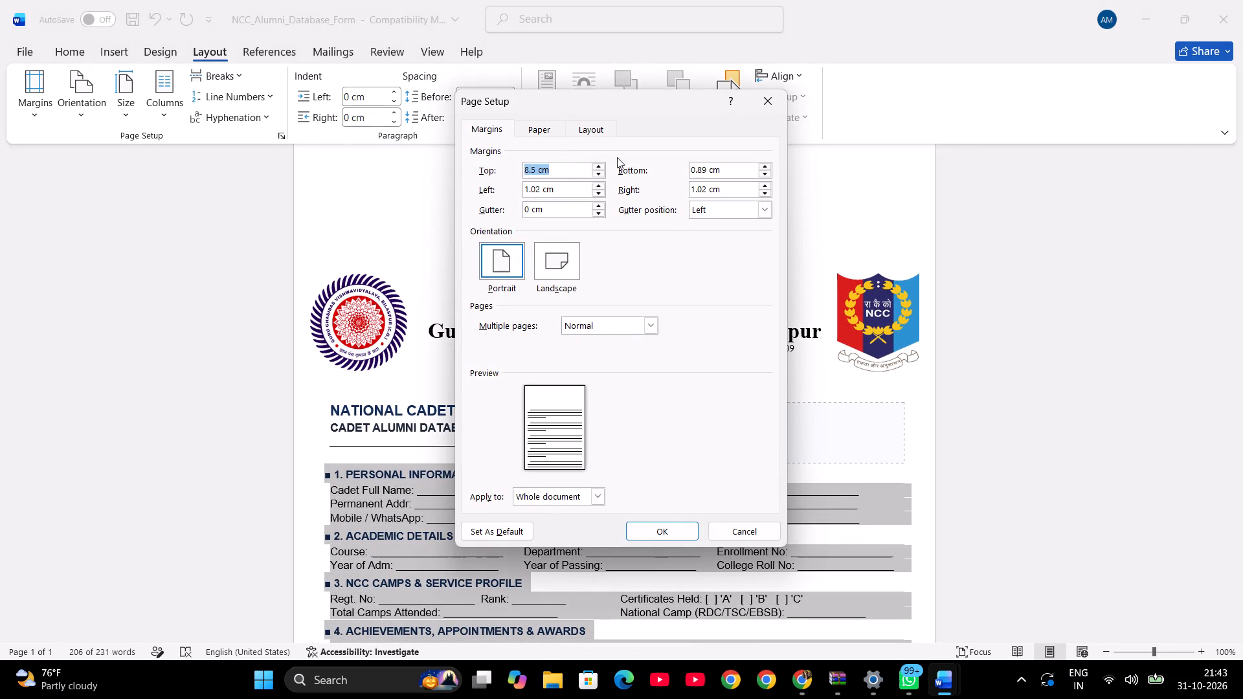
pyautogui.press('BackSpace')
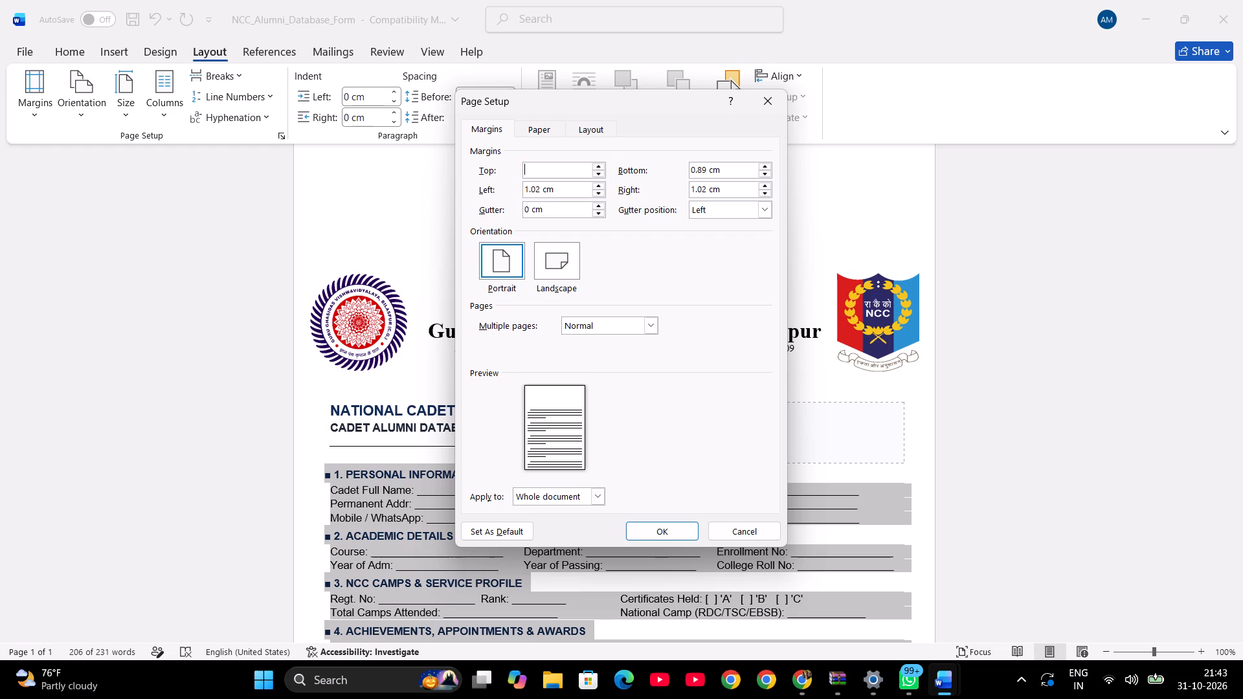
pyautogui.press('2')
pyautogui.press('Return')
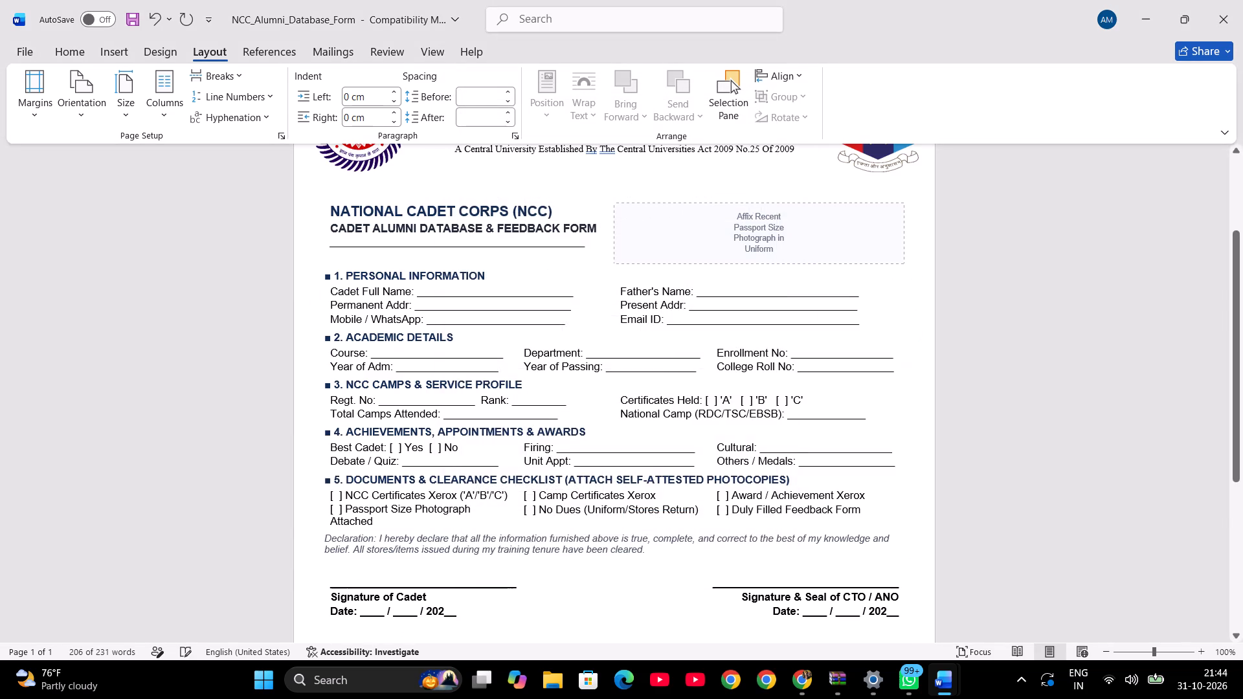
pyautogui.scroll(1, 610, 176)
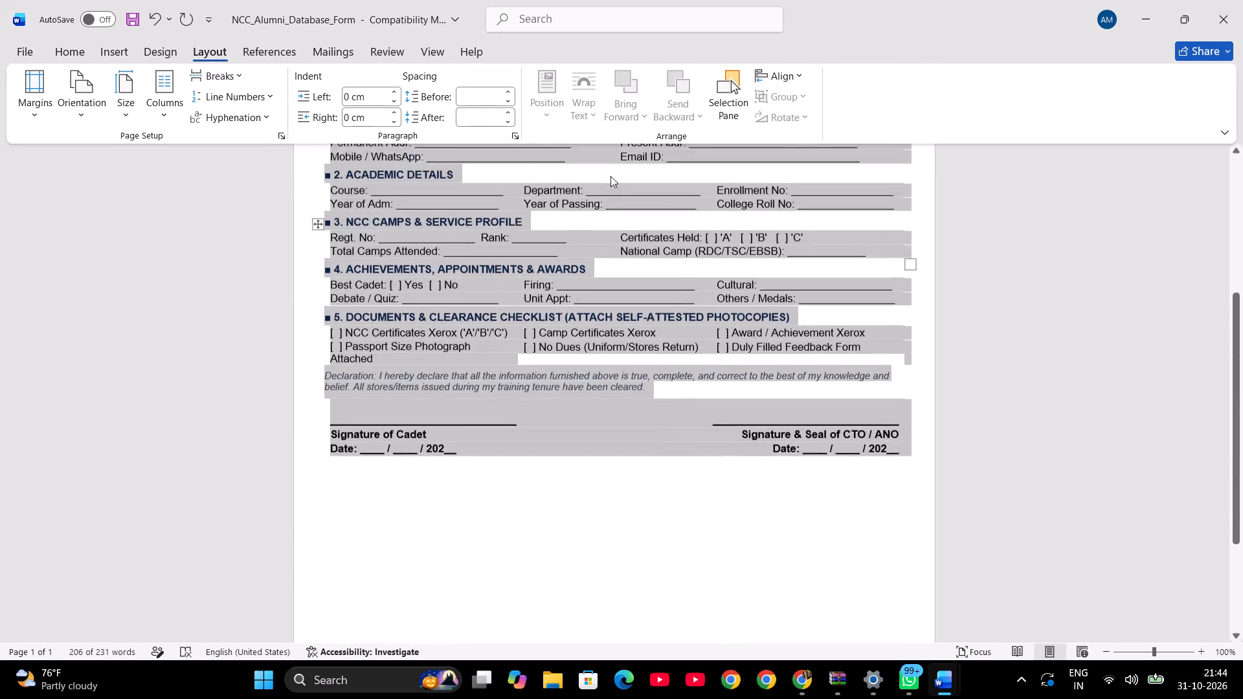
pyautogui.scroll(2, 610, 176)
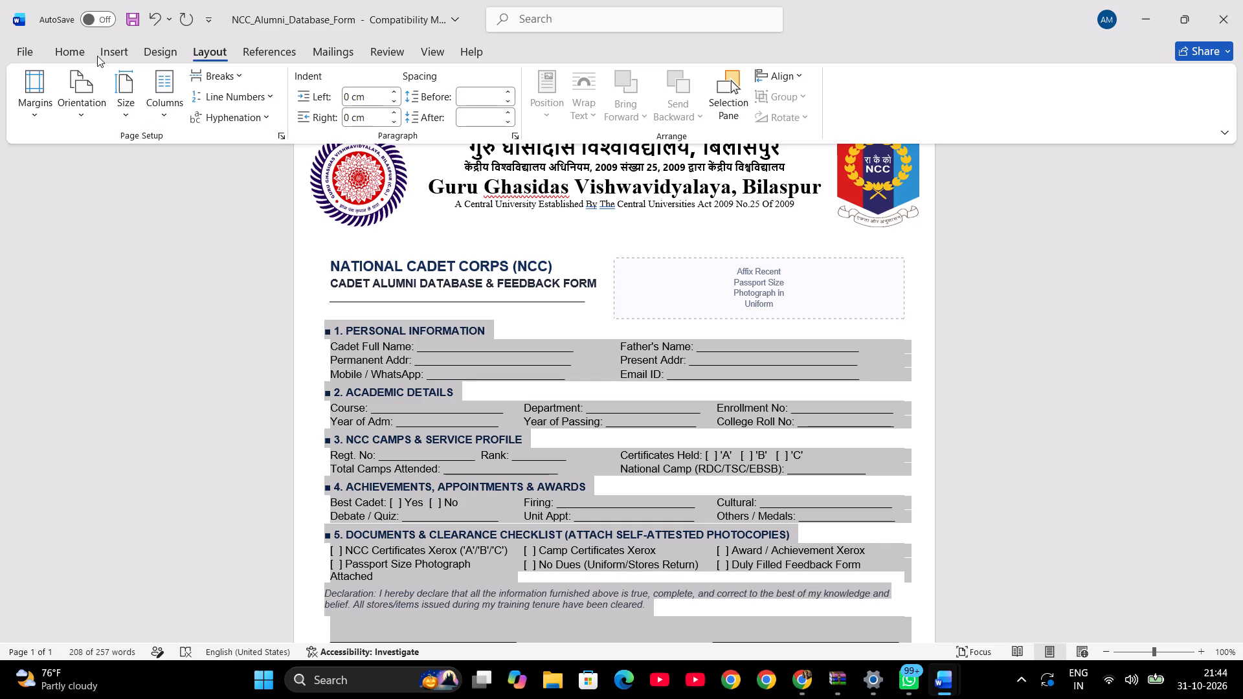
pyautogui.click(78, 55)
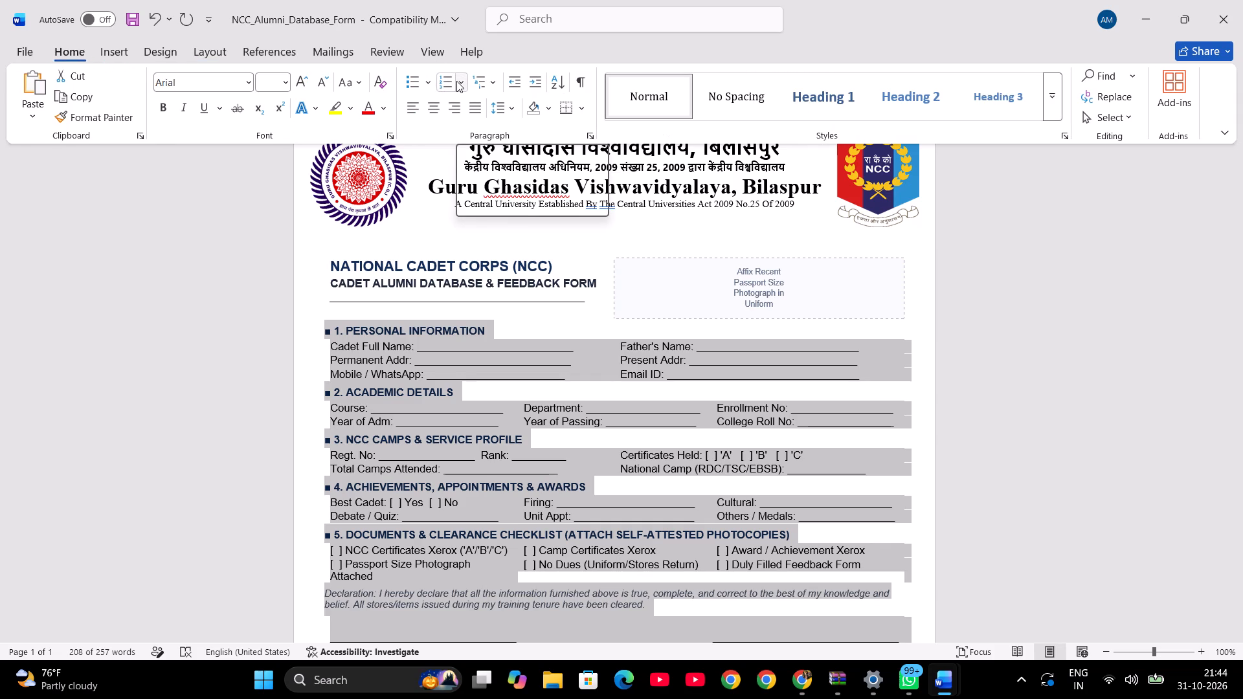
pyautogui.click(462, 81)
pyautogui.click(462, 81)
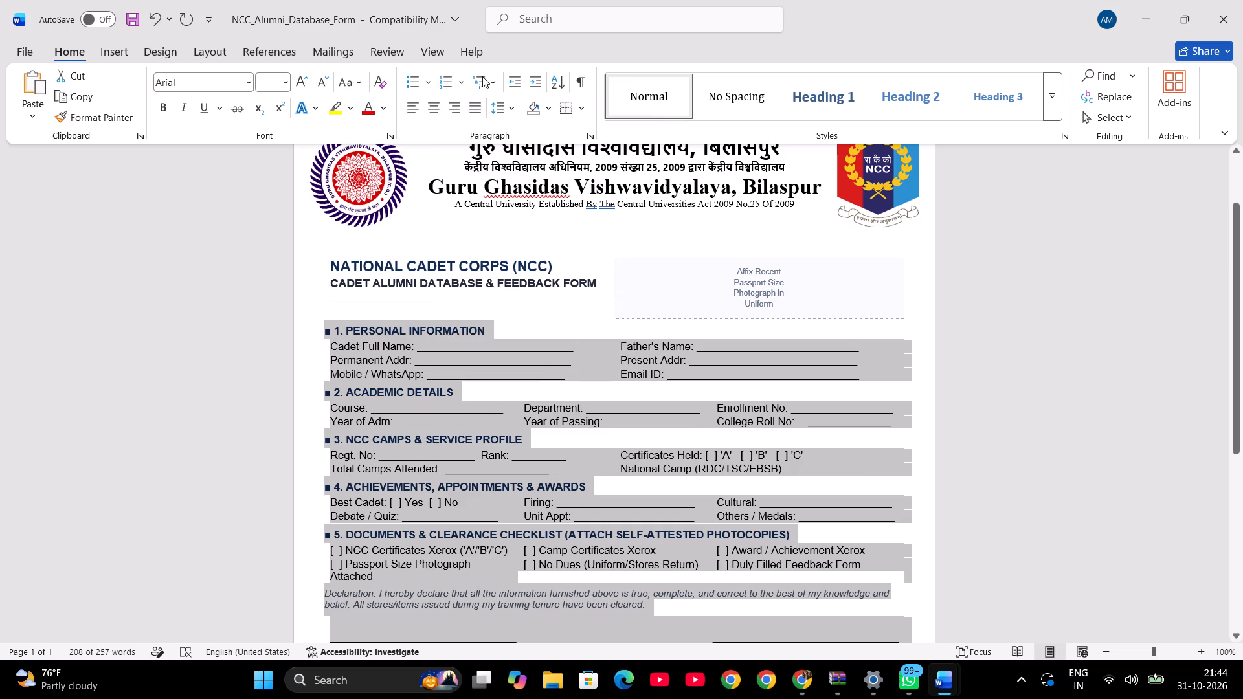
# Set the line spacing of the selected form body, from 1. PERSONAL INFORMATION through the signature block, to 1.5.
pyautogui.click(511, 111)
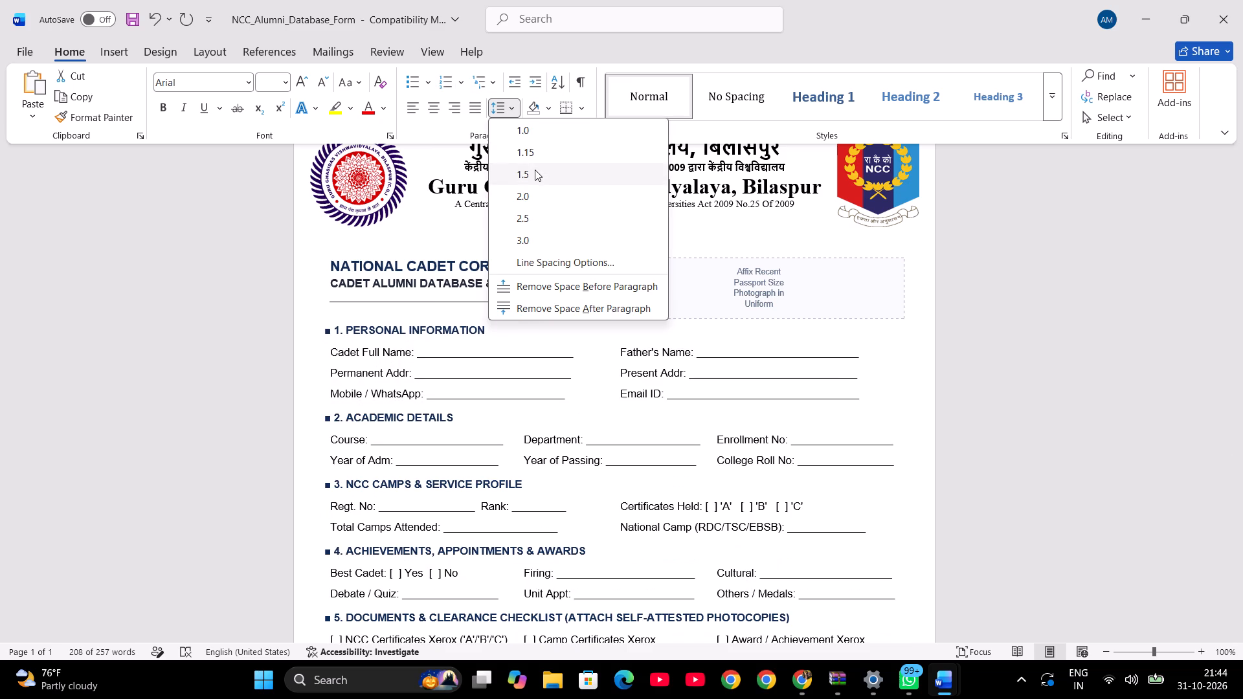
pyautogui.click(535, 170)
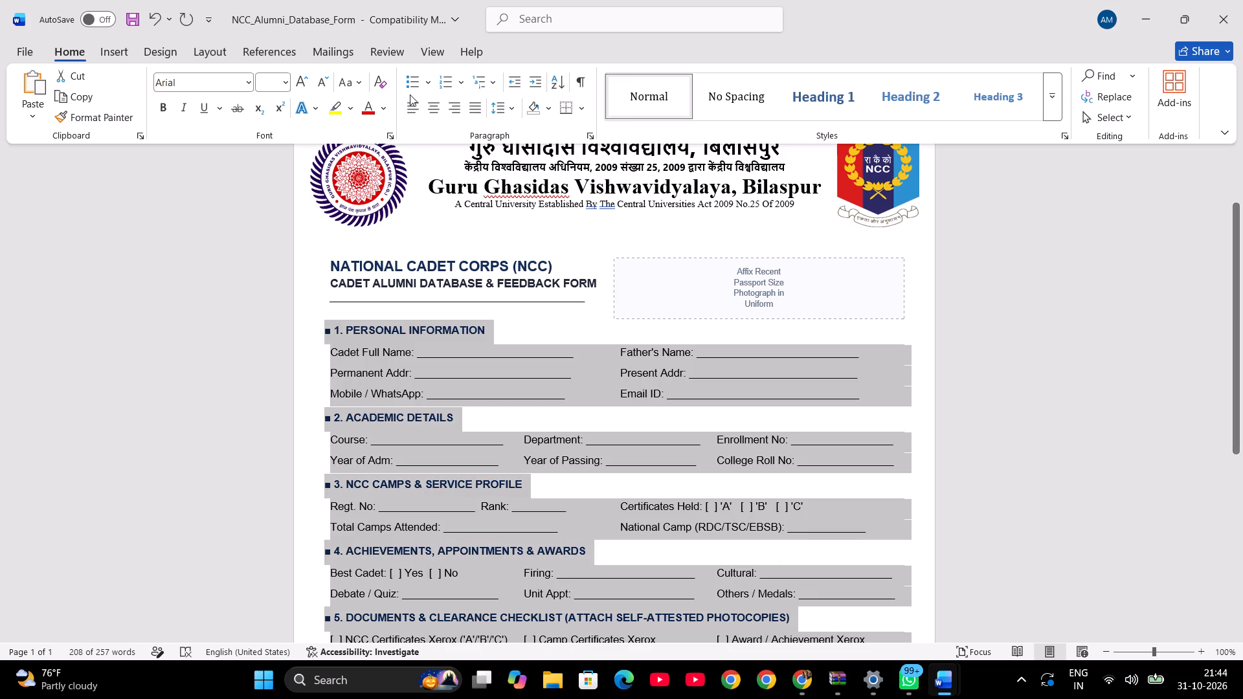
# Set the selected form body's line spacing to 2.0 and check how the form sits on the page.
pyautogui.click(508, 103)
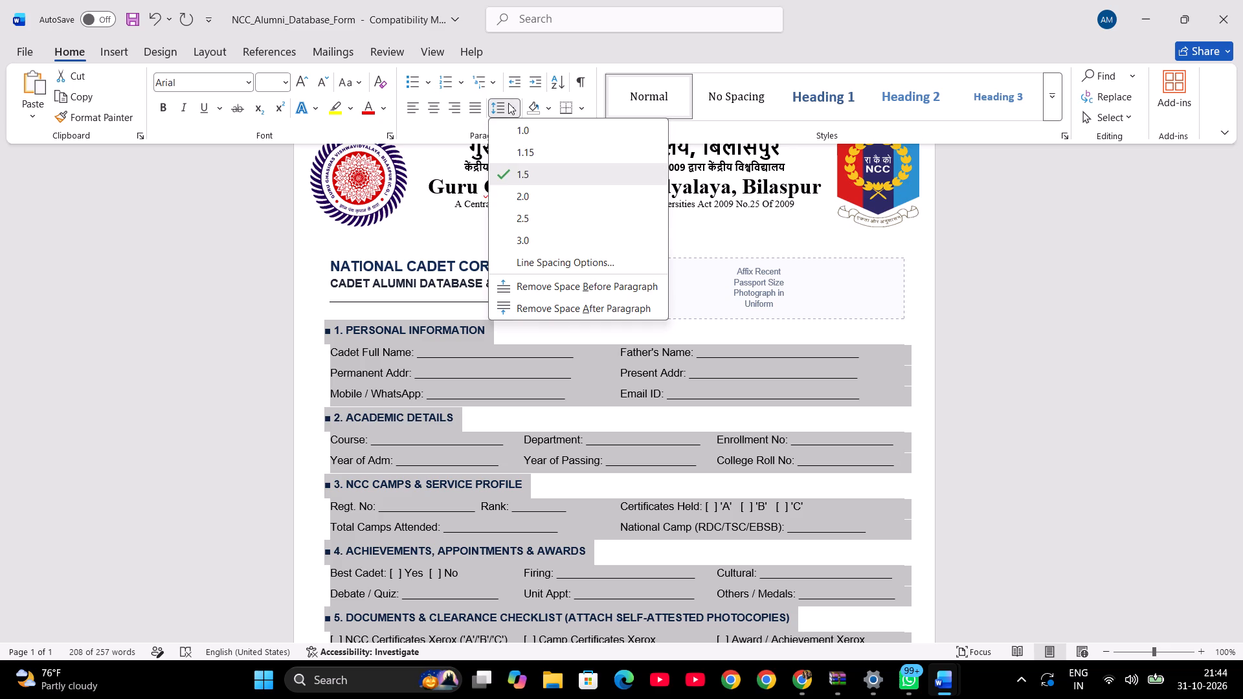
pyautogui.click(530, 205)
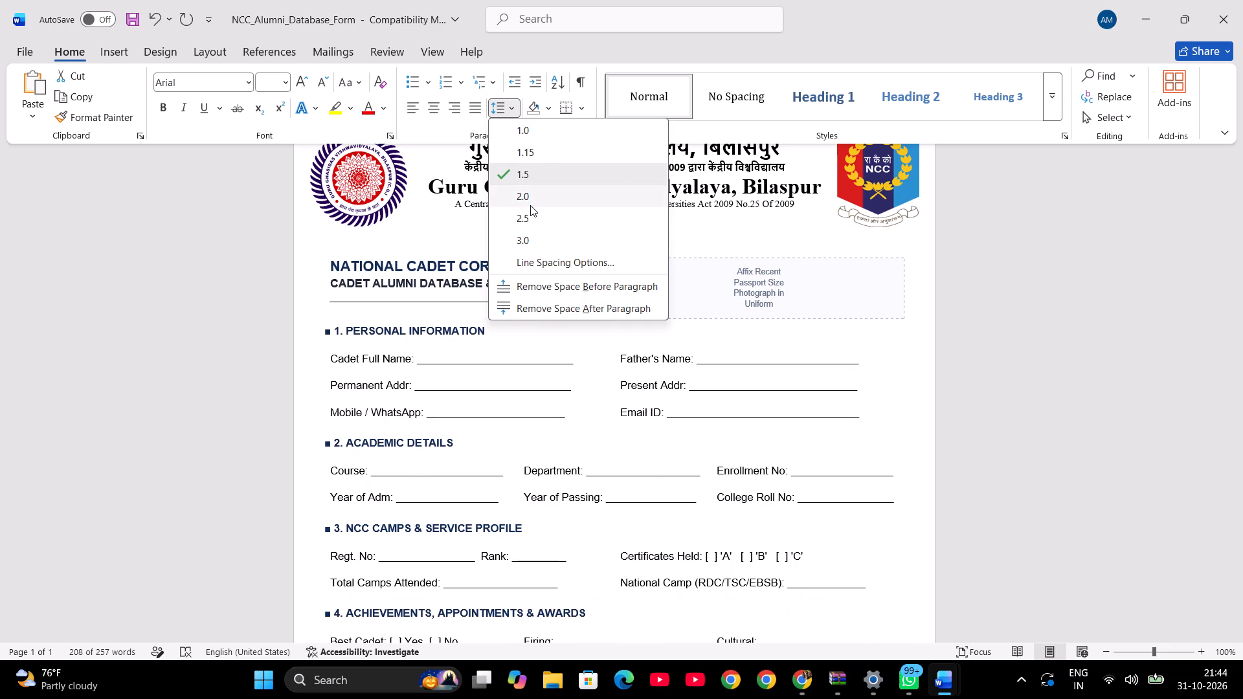
pyautogui.scroll(-2, 604, 237)
pyautogui.scroll(1, 604, 237)
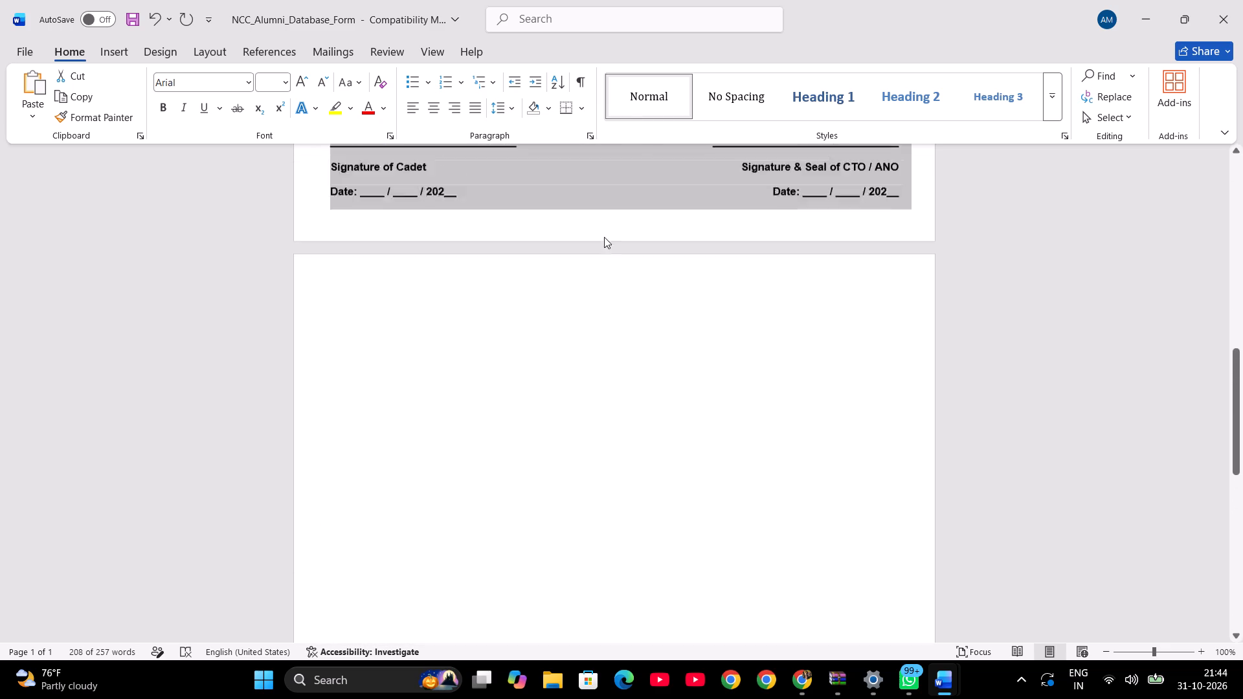
pyautogui.scroll(1, 604, 237)
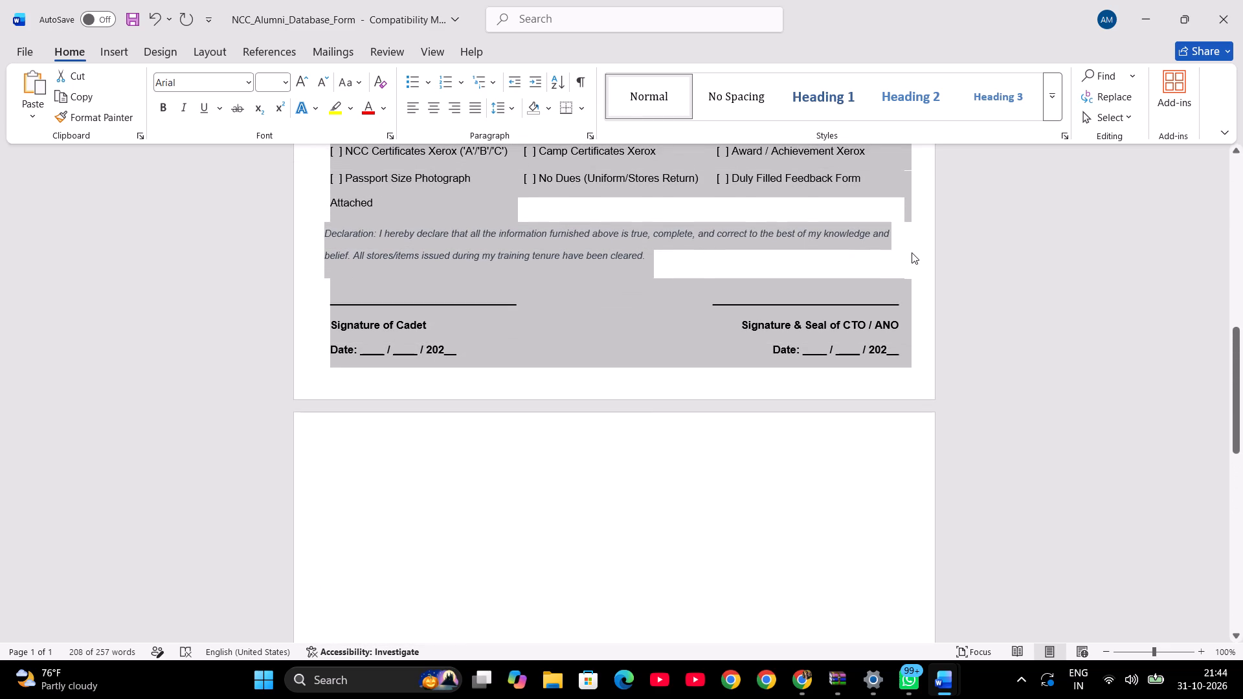
pyautogui.click(1049, 280)
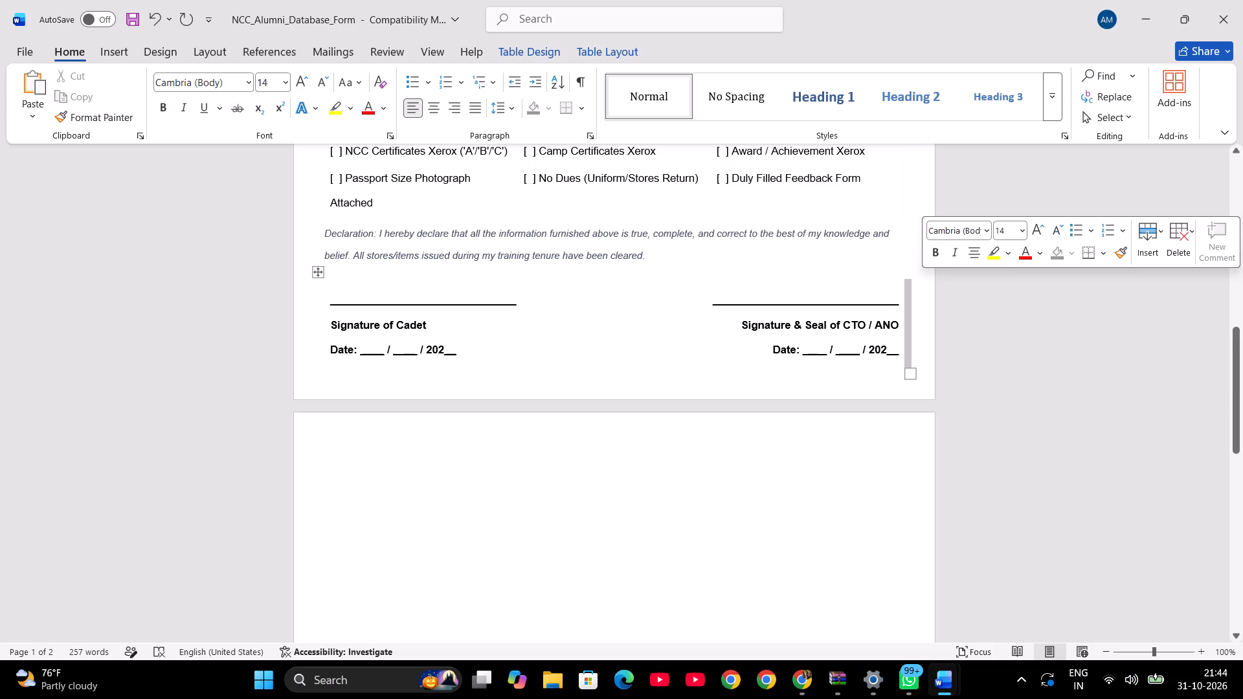
pyautogui.scroll(1, 1003, 329)
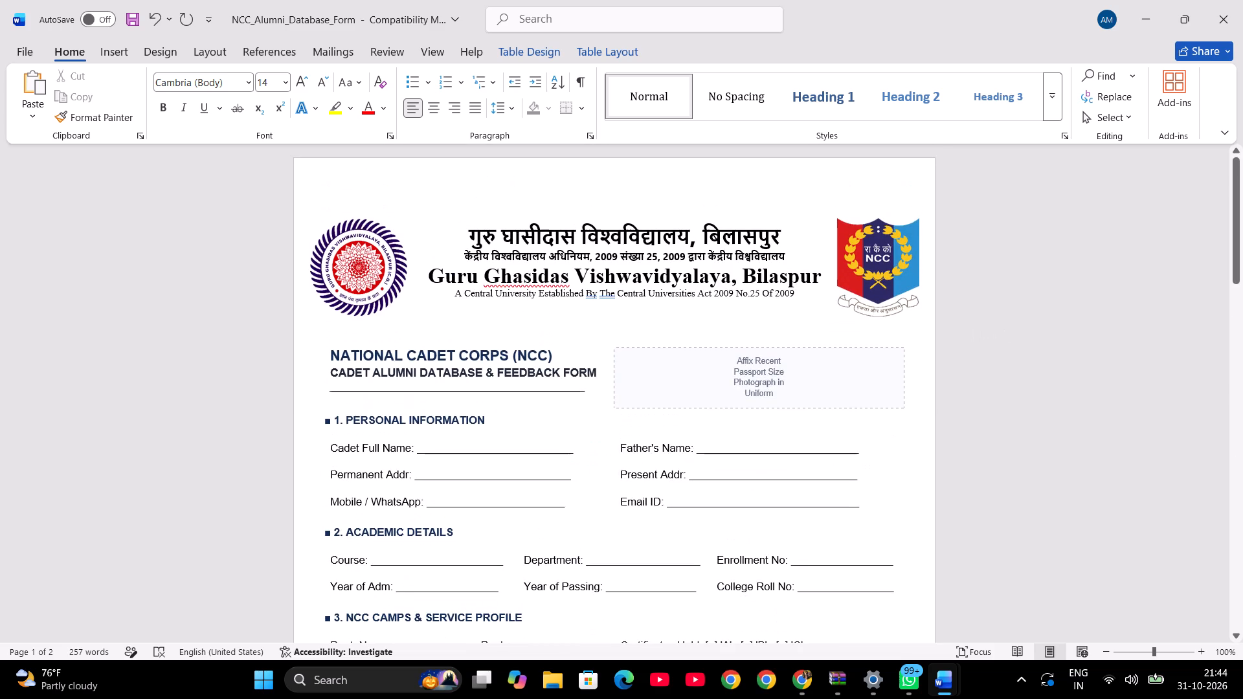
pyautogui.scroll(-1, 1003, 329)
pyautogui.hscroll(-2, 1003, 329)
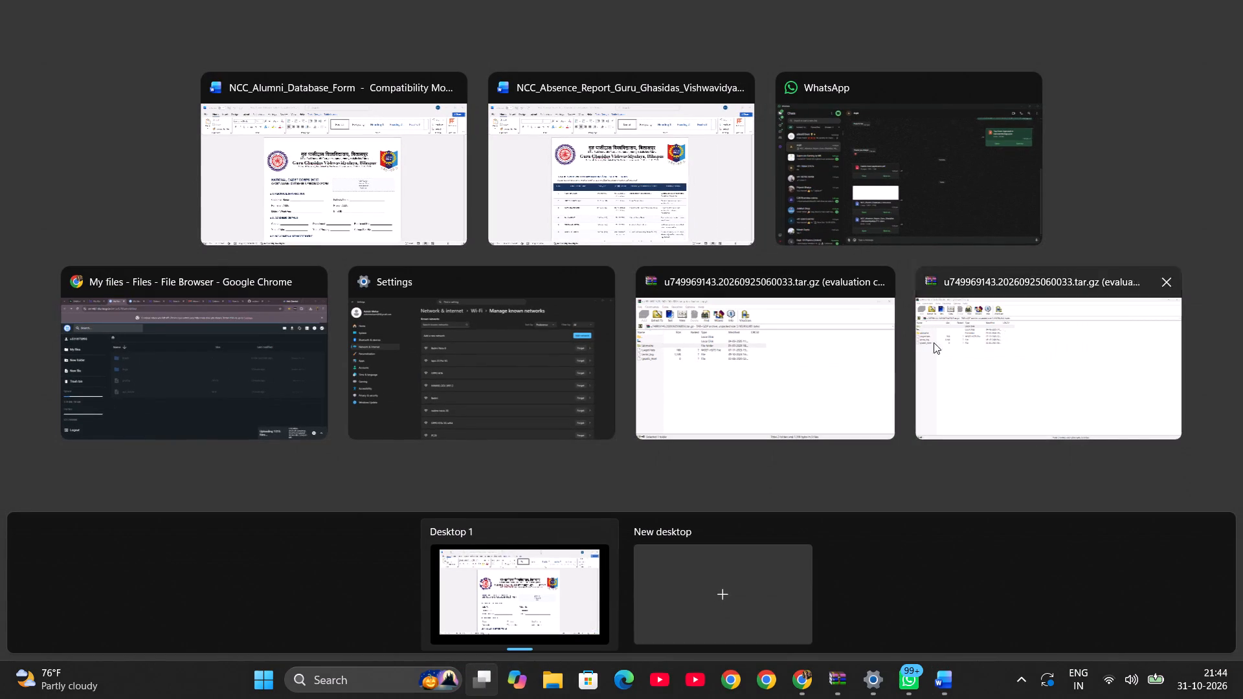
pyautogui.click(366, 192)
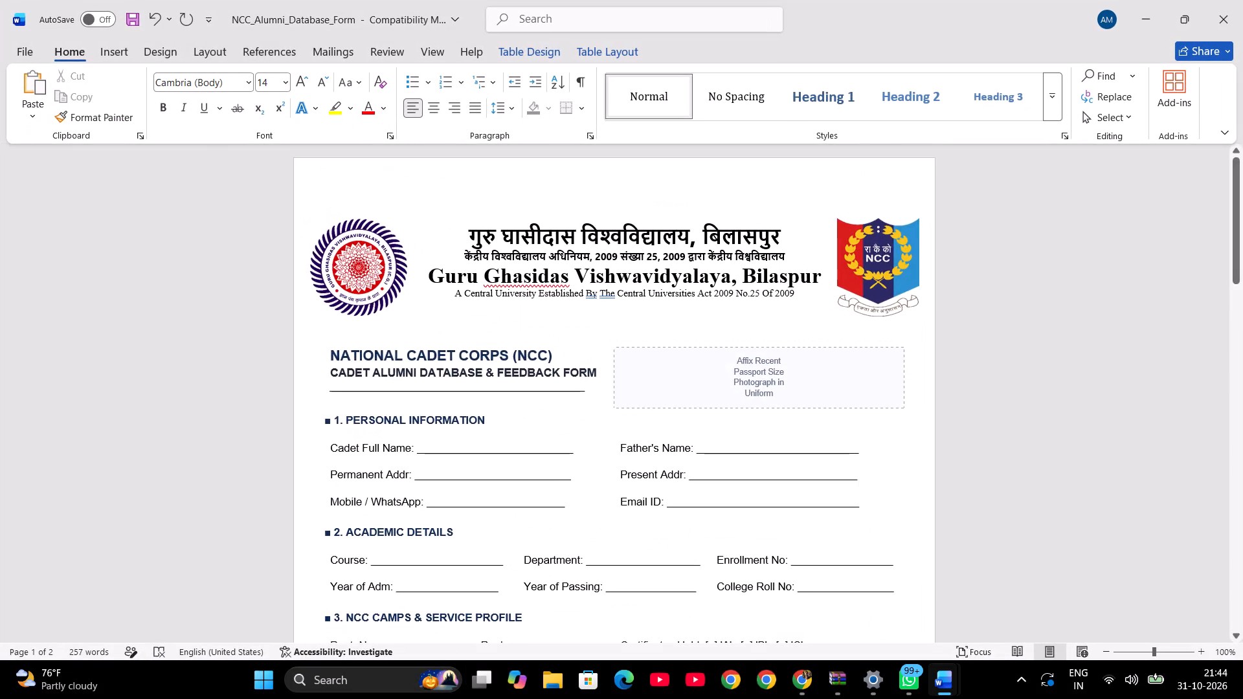
# Try to remove the blank second page by deleting the empty paragraphs after the signature block, and check the form again.
pyautogui.scroll(-4, 744, 437)
pyautogui.click(699, 478)
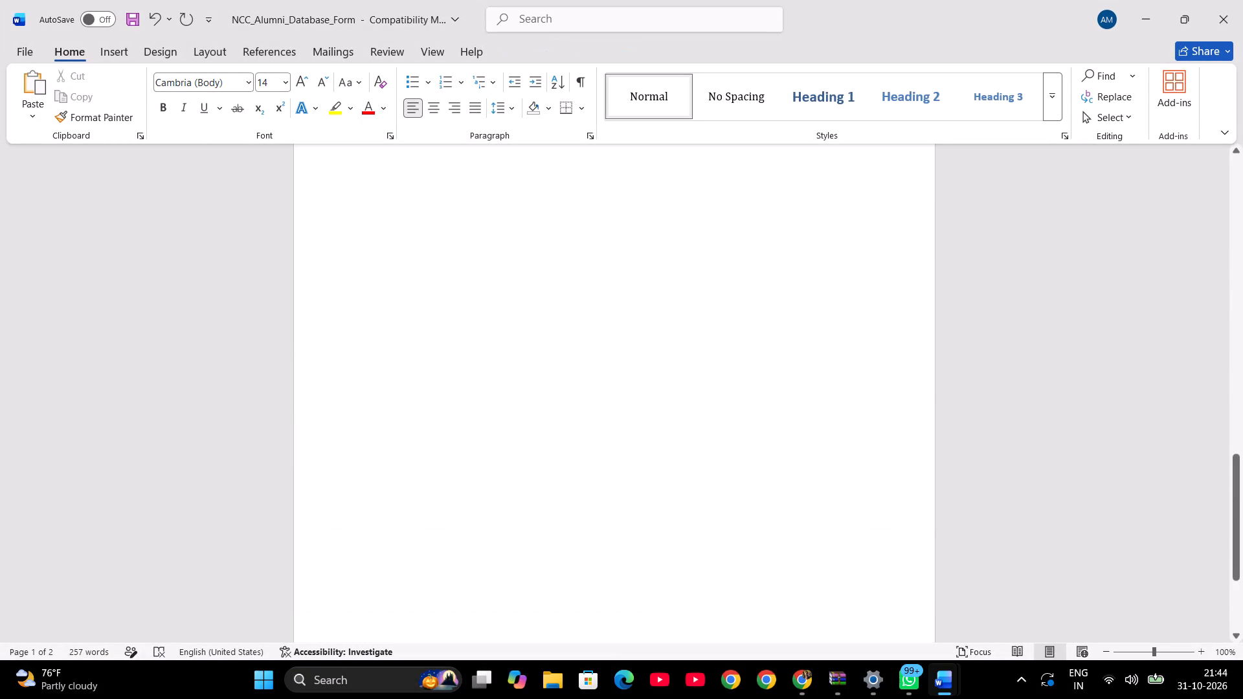
pyautogui.press('BackSpace')
pyautogui.press('BackSpace')
pyautogui.press('BackSpace')
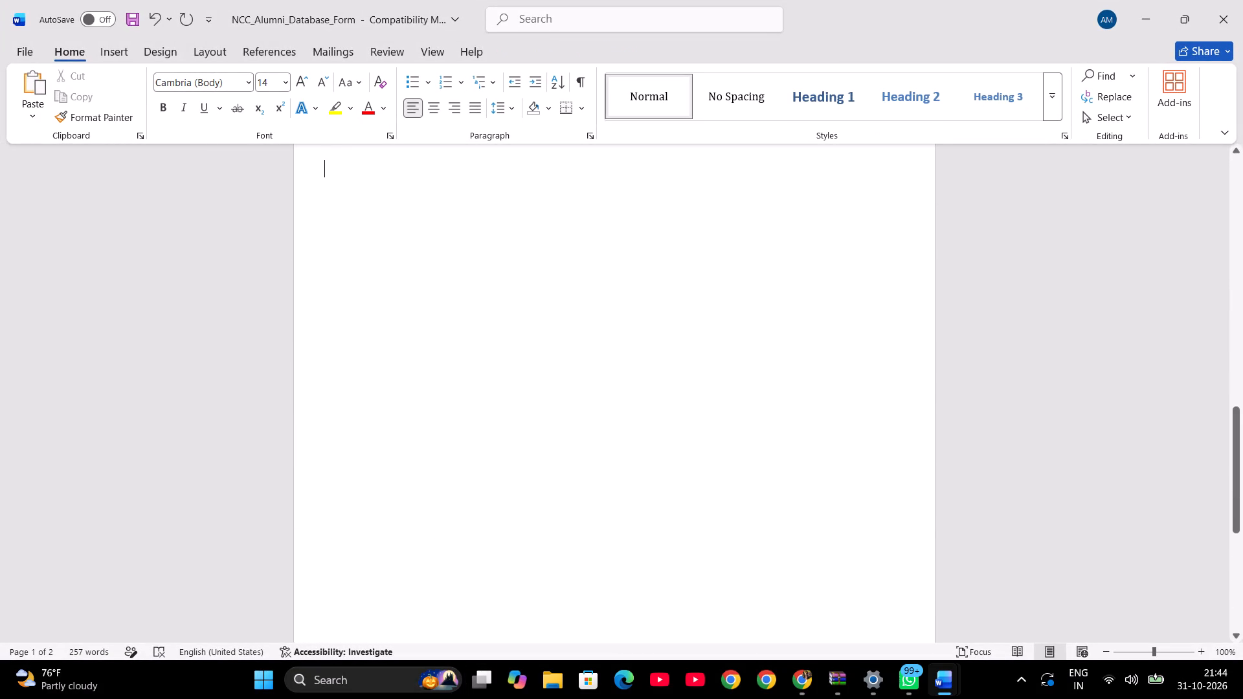
pyautogui.press('BackSpace')
pyautogui.scroll(2, 699, 478)
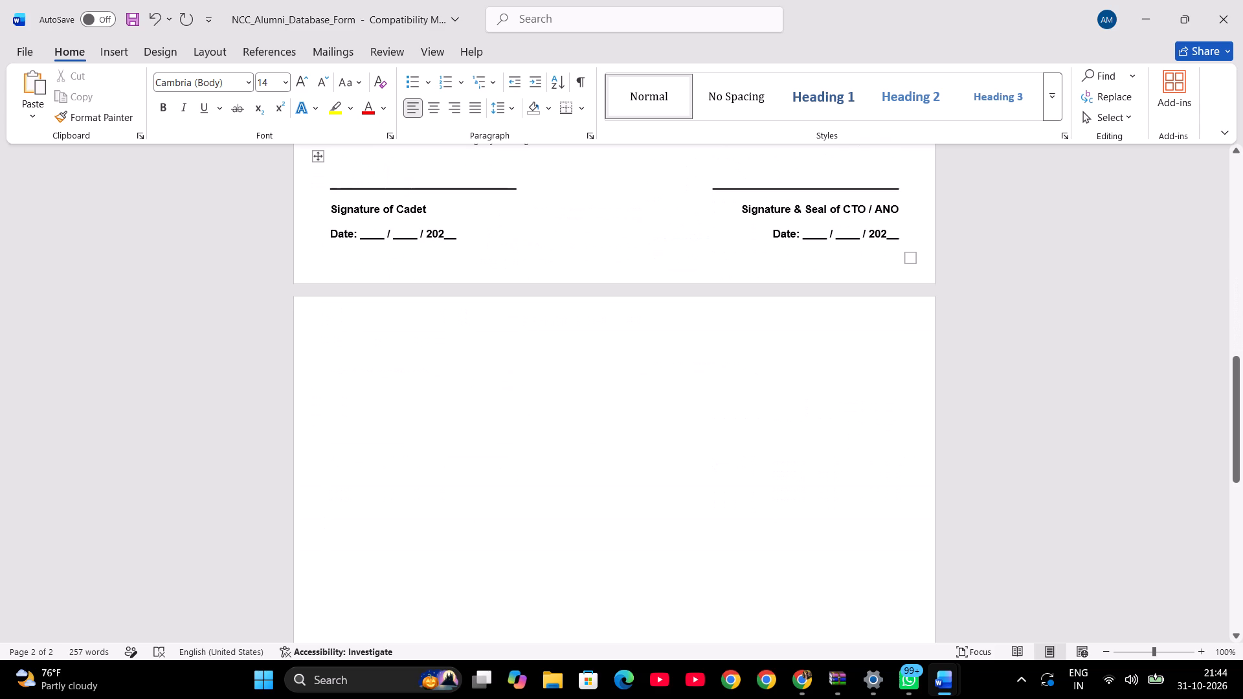
pyautogui.press('Delete')
pyautogui.press('Delete')
pyautogui.click(645, 453)
pyautogui.scroll(2, 652, 381)
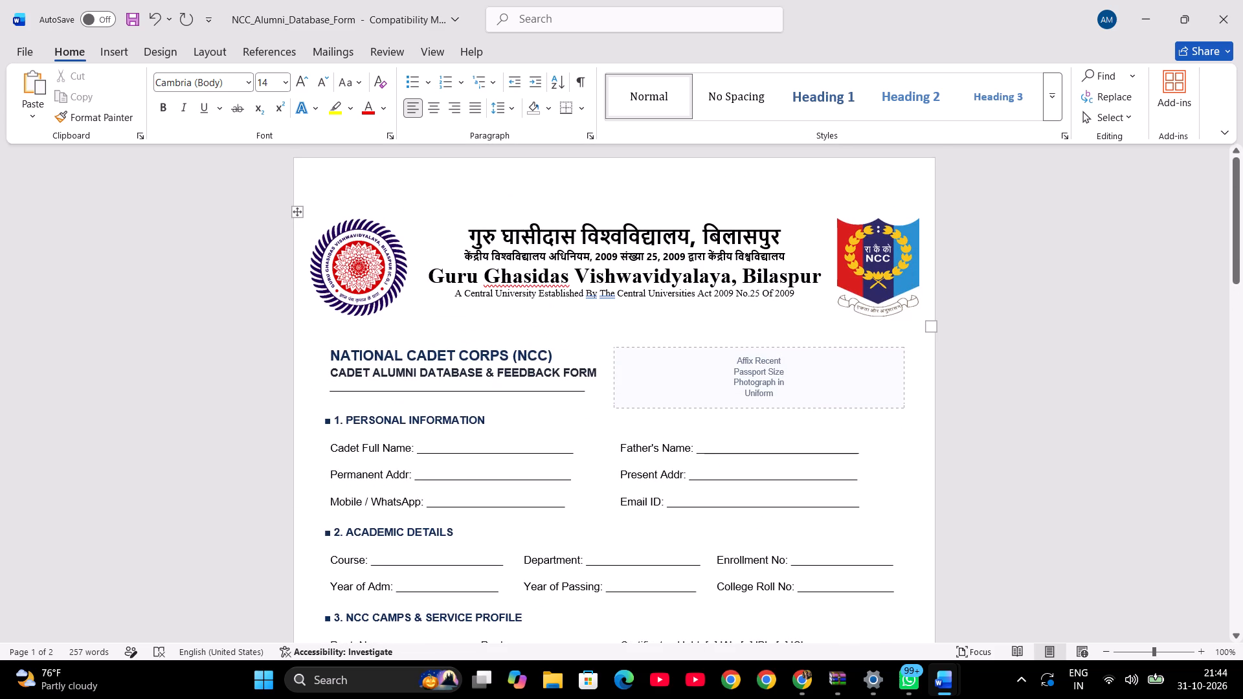
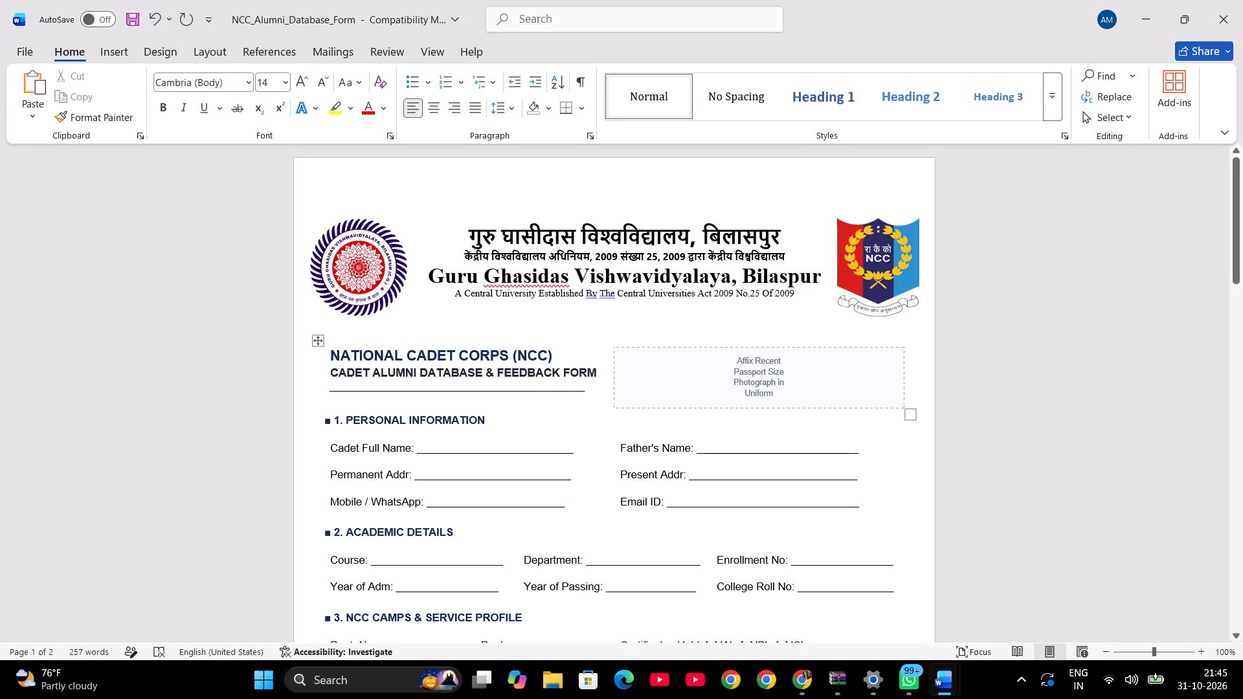
# Enlarge the table holding the NCC title and the passport photograph box, making it slightly wider and taller.
pyautogui.click(888, 405)
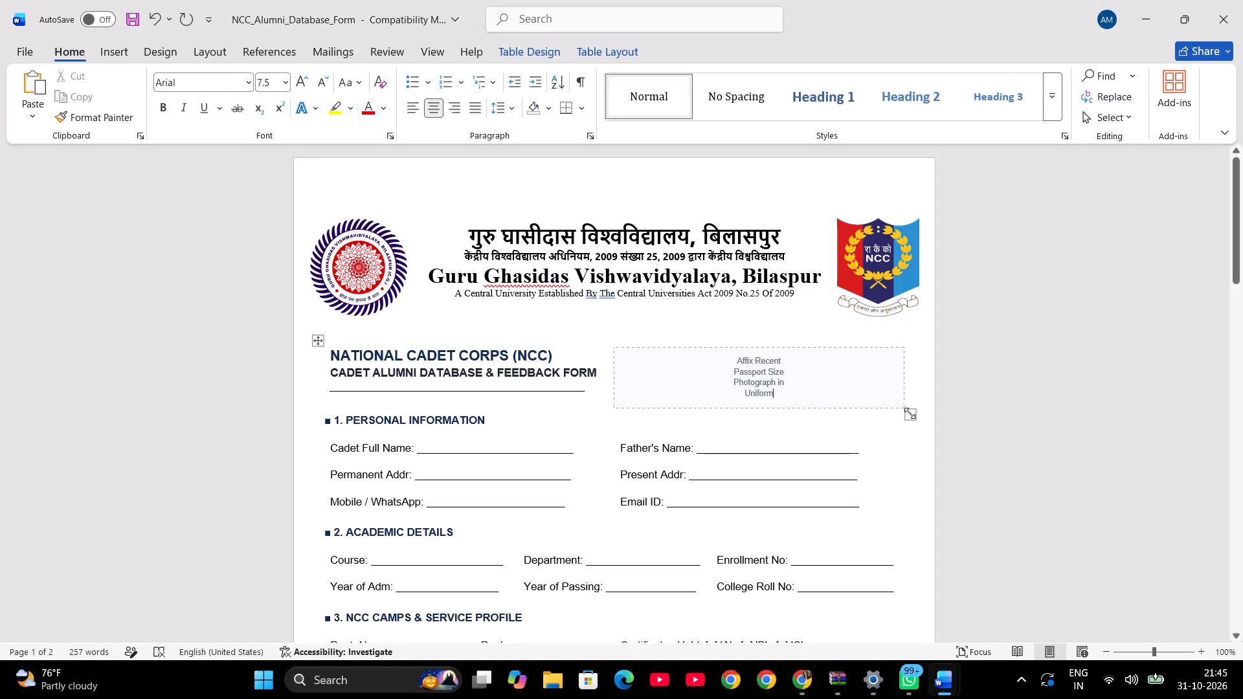
pyautogui.moveTo(910, 413); pyautogui.dragTo(910, 431)
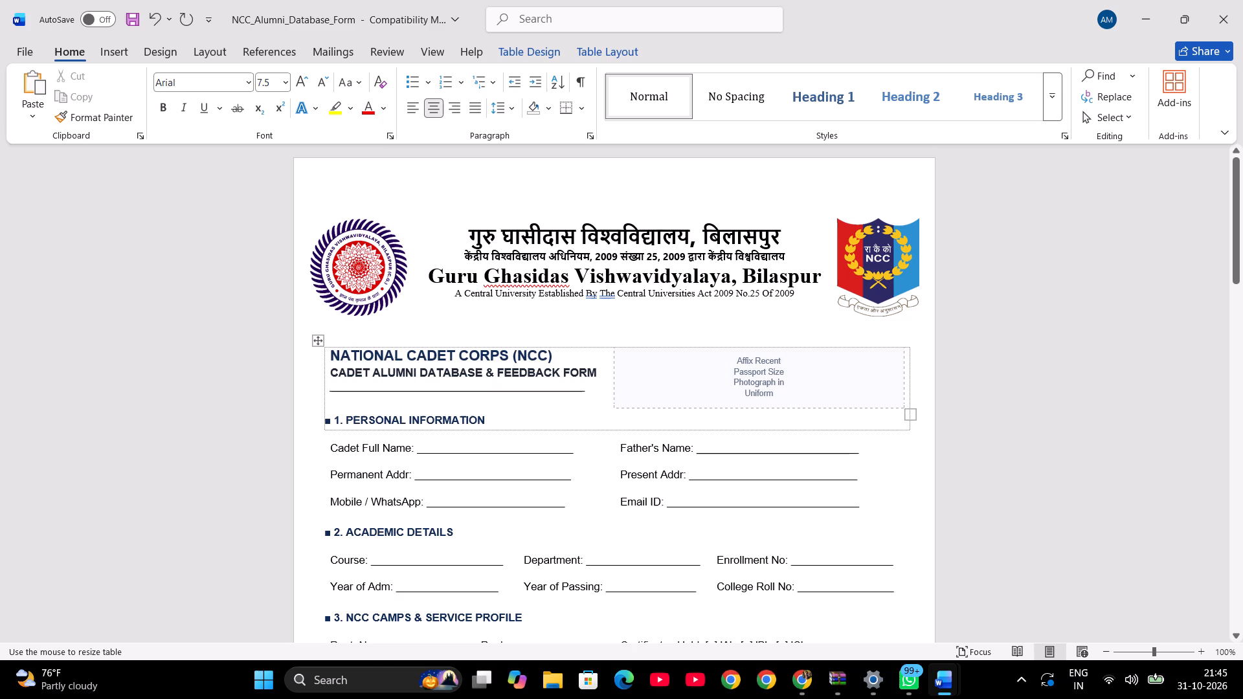
pyautogui.moveTo(910, 431); pyautogui.dragTo(917, 414)
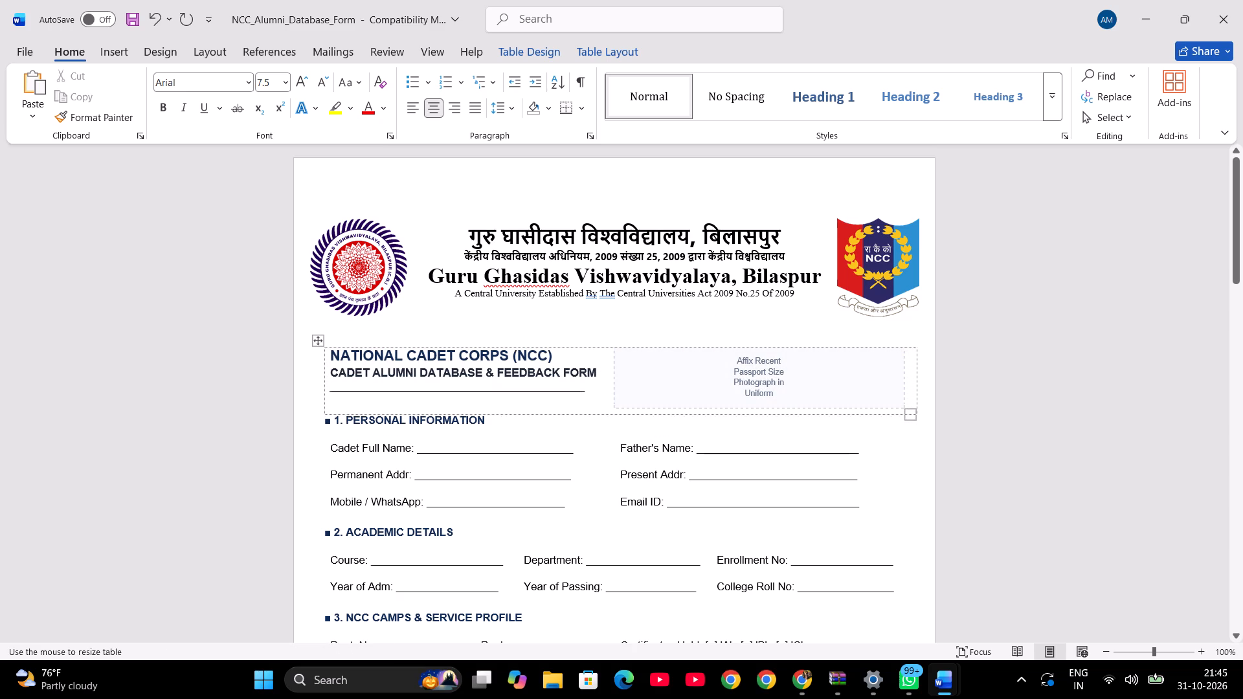
pyautogui.moveTo(917, 414); pyautogui.dragTo(917, 418)
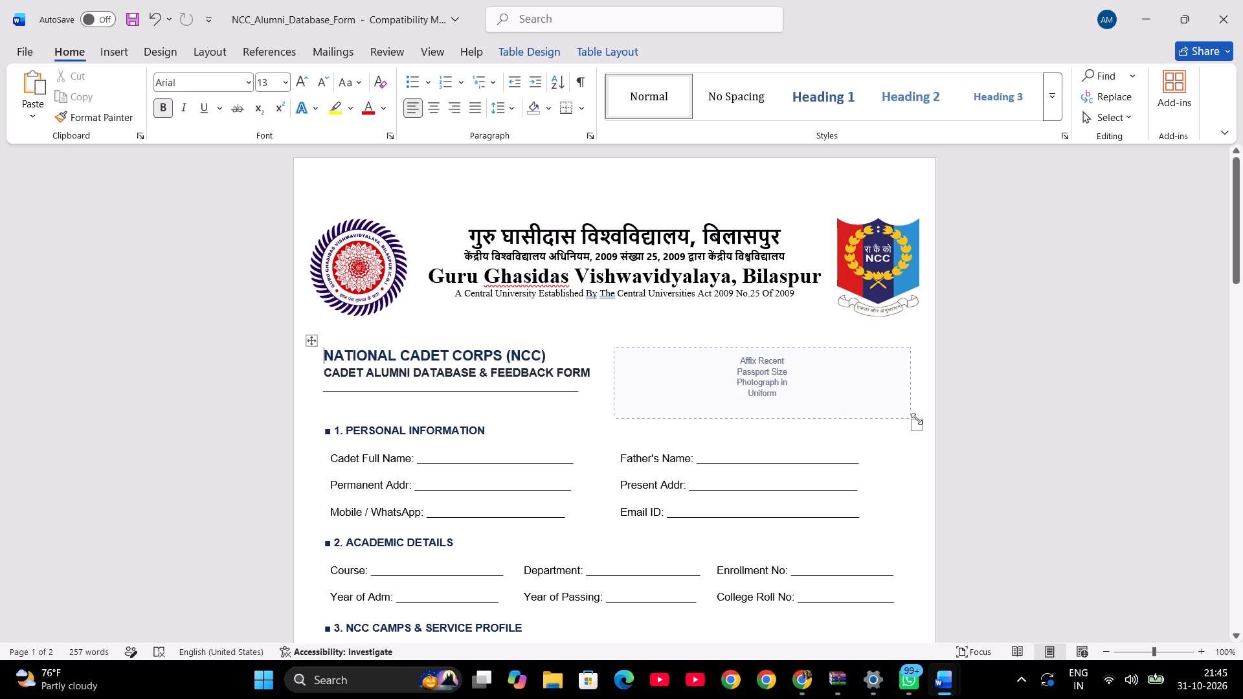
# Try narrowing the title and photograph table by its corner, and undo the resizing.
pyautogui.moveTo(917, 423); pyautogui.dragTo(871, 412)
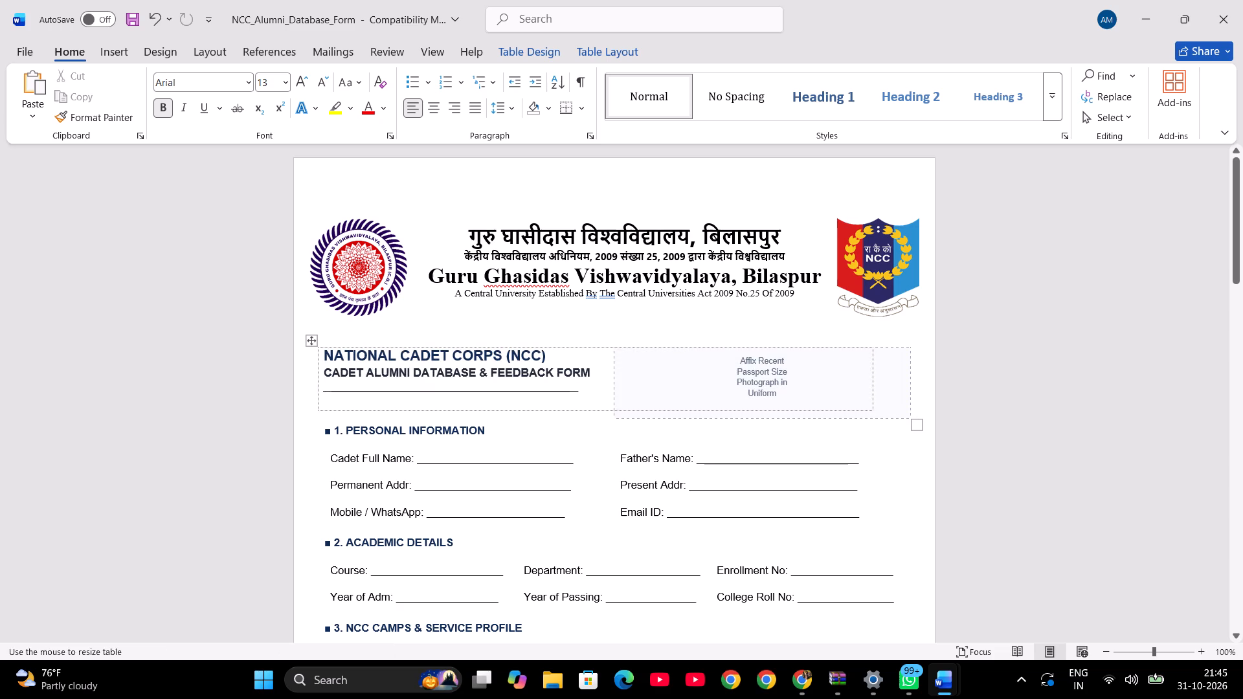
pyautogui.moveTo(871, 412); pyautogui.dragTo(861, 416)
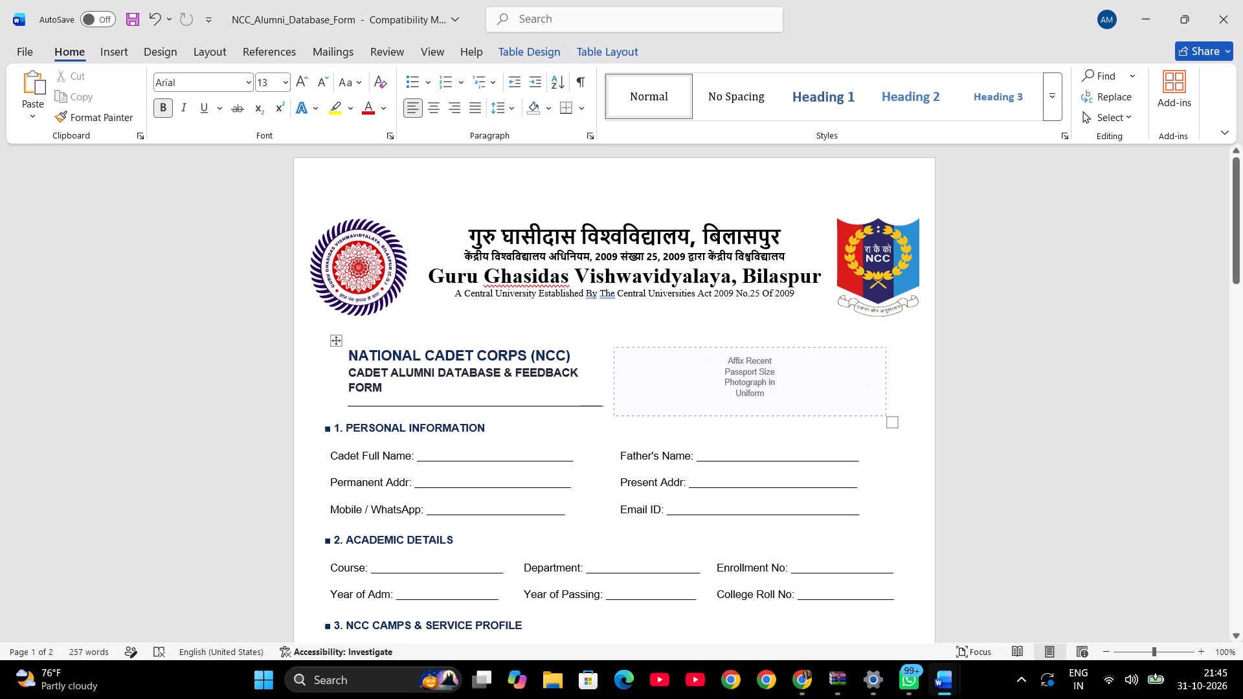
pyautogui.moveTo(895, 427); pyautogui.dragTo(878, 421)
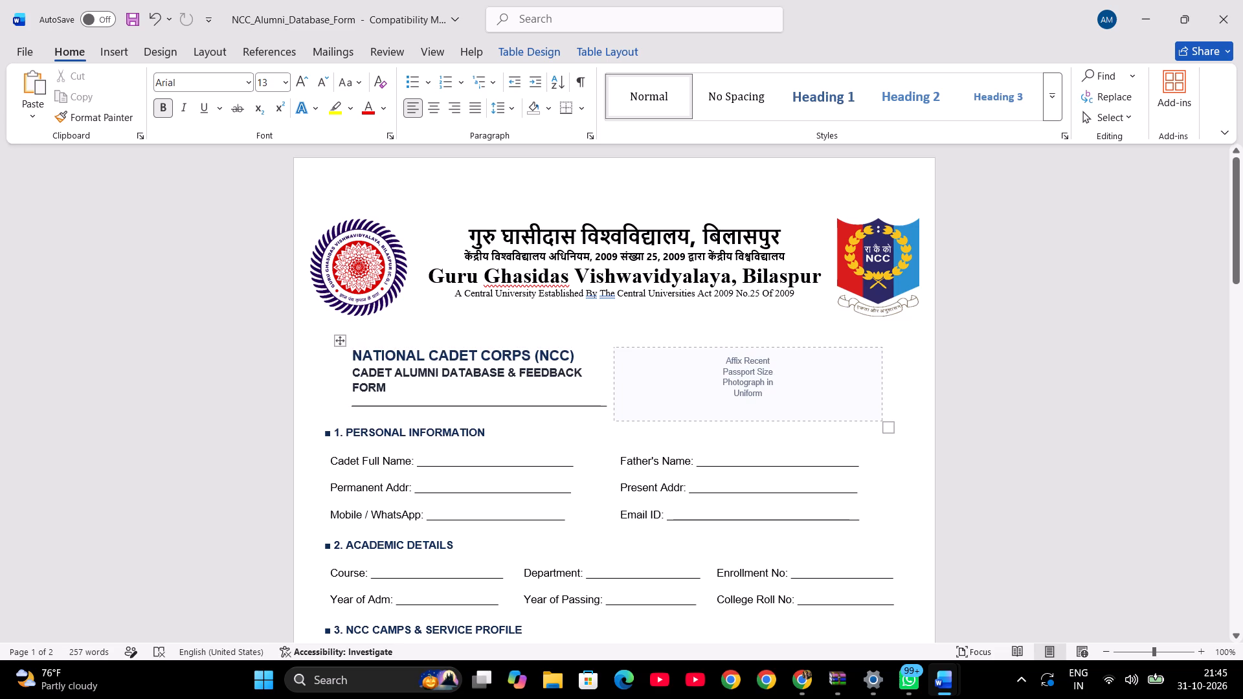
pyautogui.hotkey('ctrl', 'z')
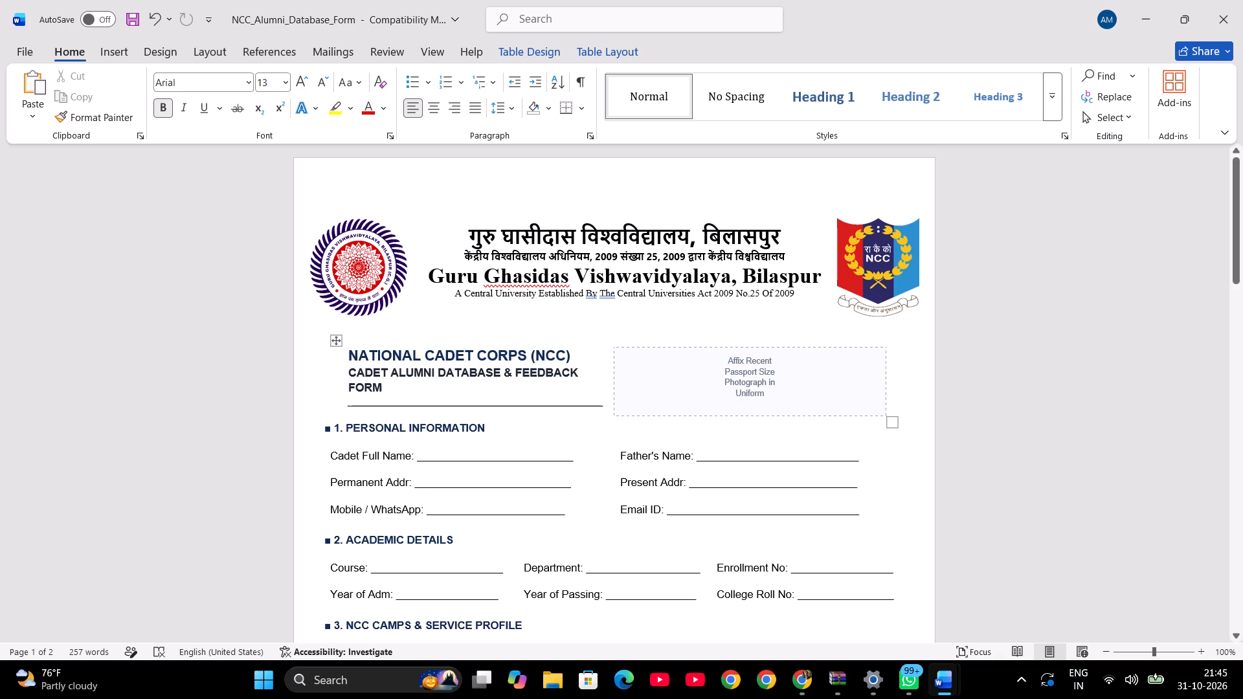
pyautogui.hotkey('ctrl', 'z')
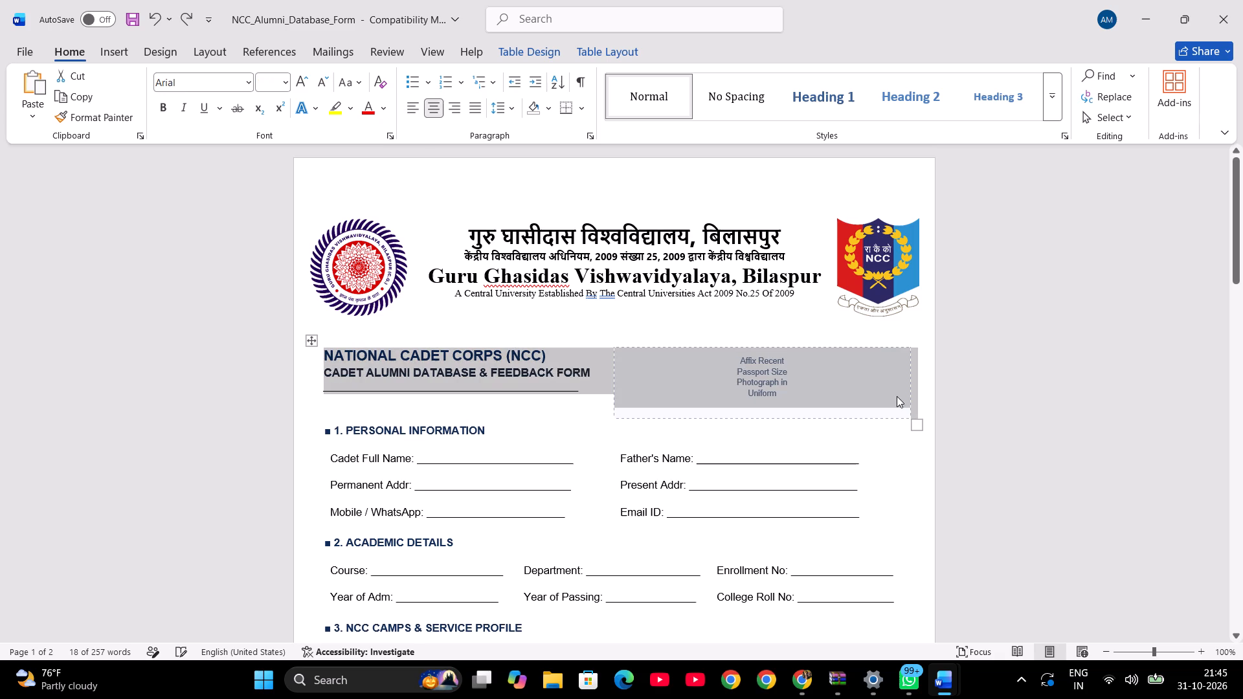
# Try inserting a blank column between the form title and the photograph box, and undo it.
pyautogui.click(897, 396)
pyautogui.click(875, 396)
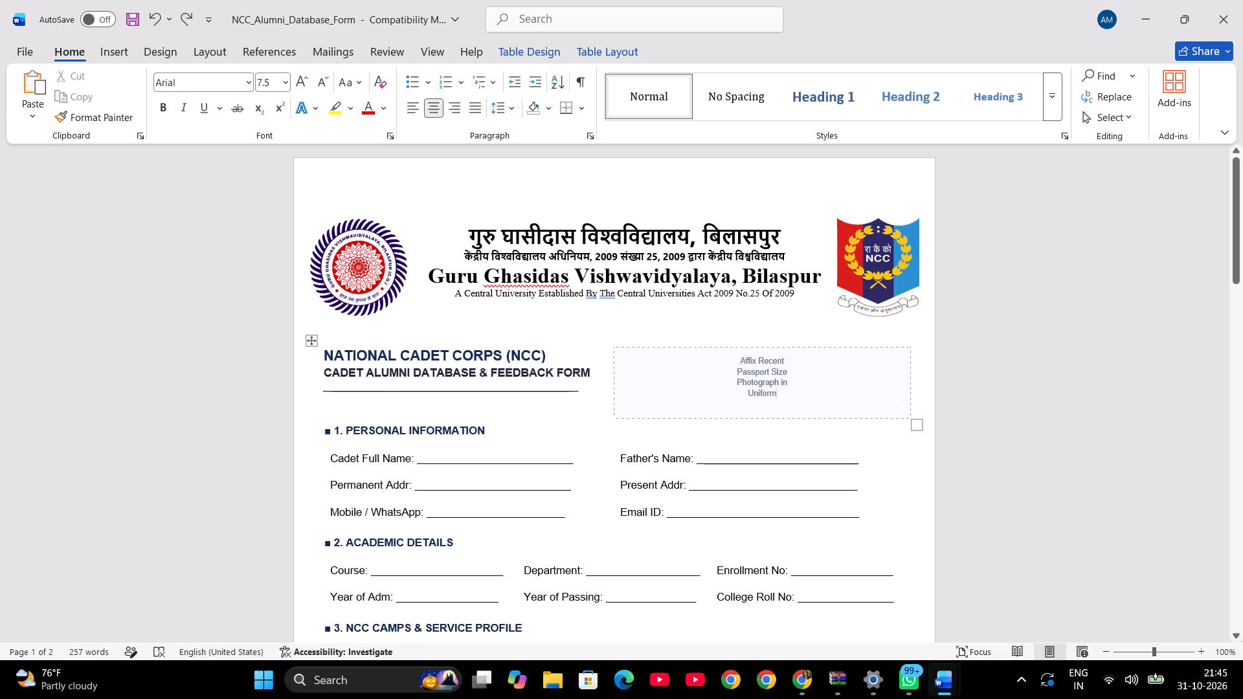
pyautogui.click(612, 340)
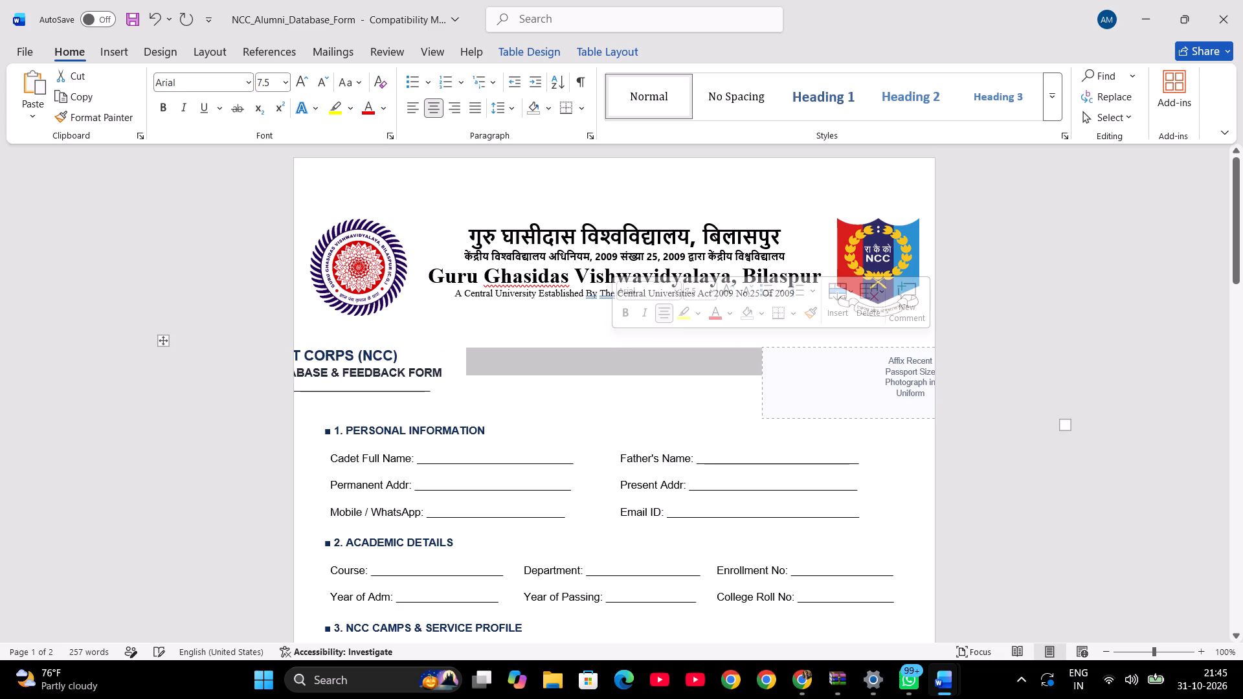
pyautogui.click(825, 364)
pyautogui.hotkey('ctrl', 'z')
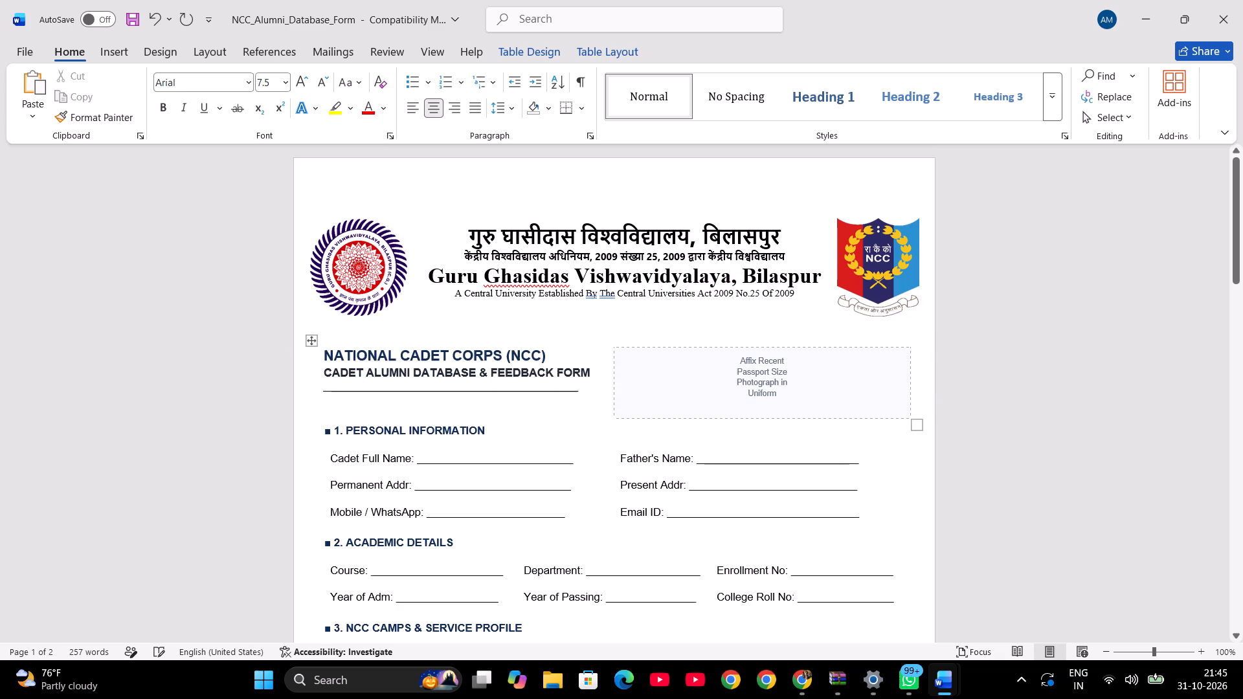
# Insert a blank column between the form title and the photograph box.
pyautogui.click(613, 341)
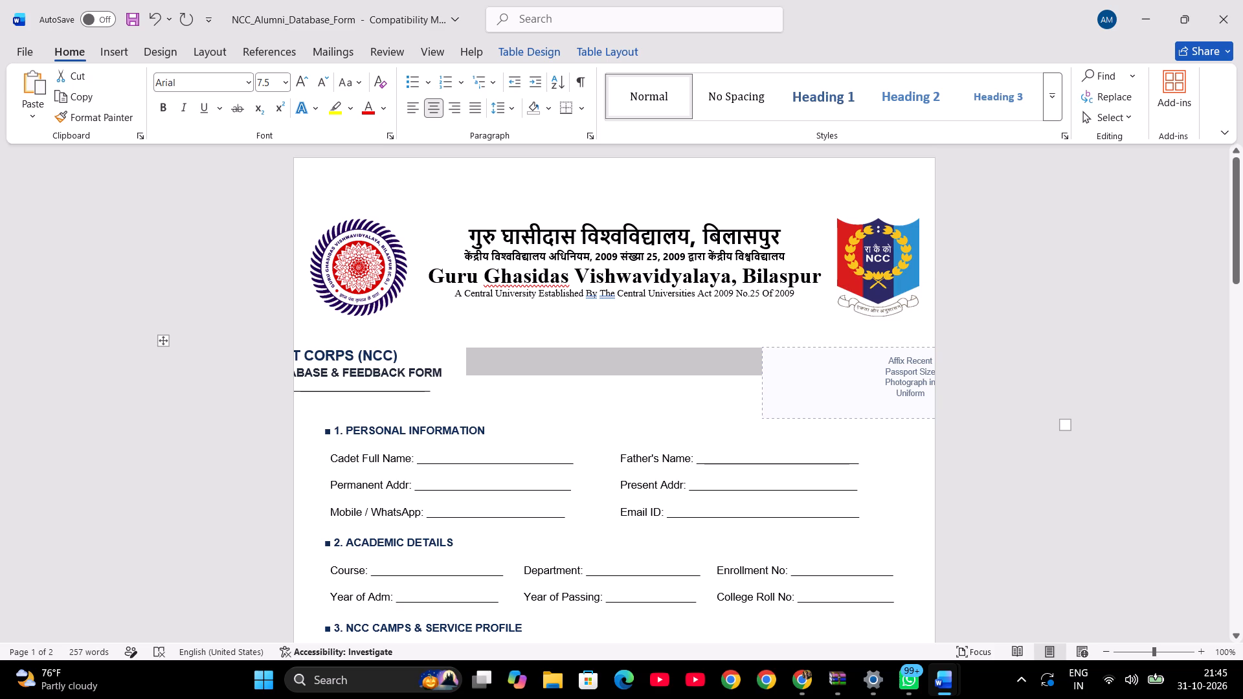
# Narrow the photograph column from its outer edge, and shift its inner border toward the form title.
pyautogui.moveTo(1058, 384); pyautogui.dragTo(912, 409)
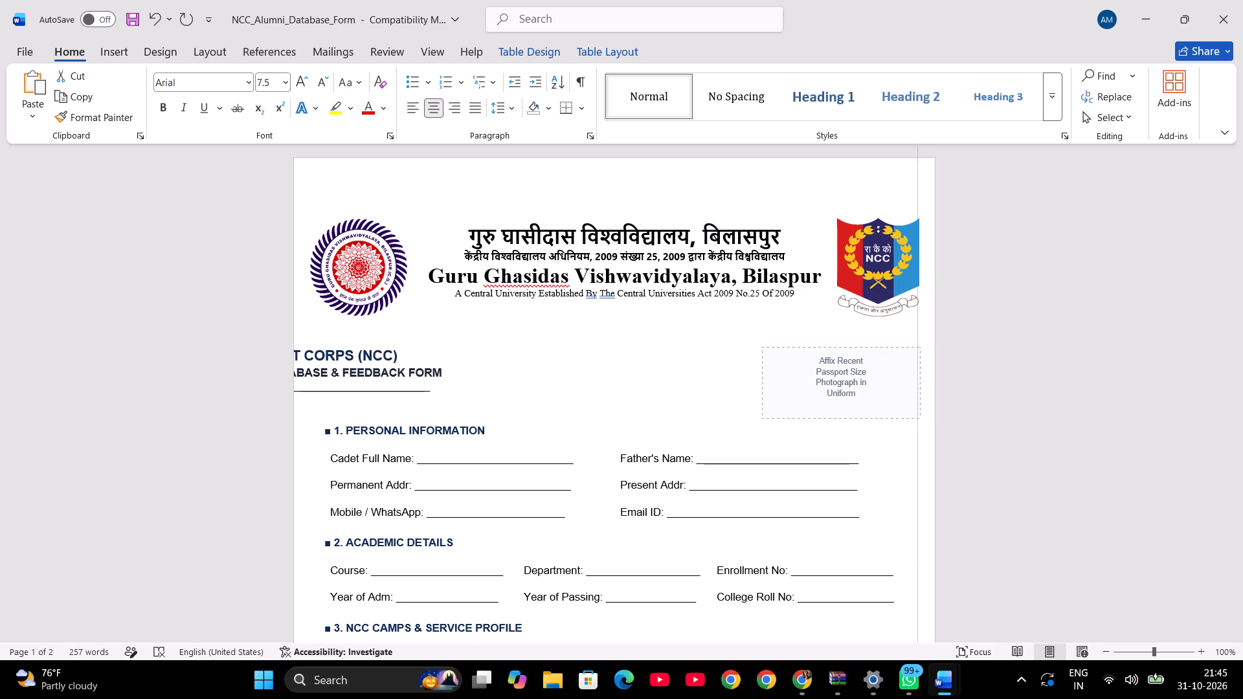
pyautogui.moveTo(912, 409); pyautogui.dragTo(886, 410)
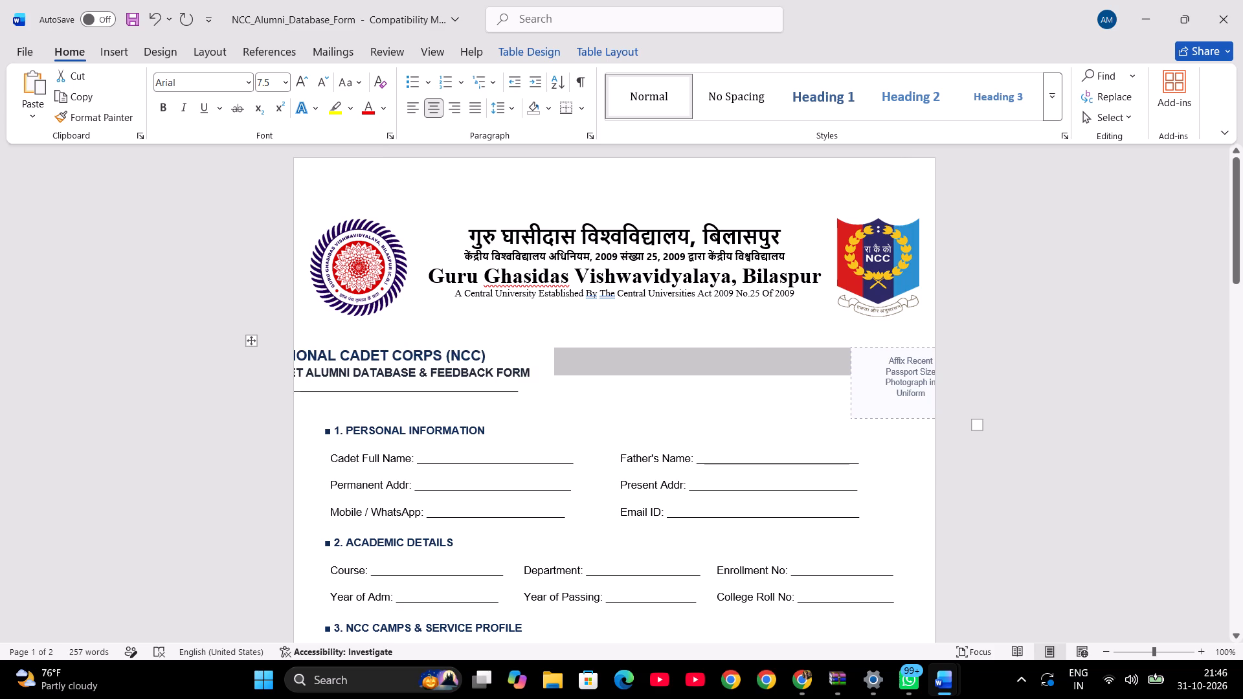
pyautogui.click(609, 362)
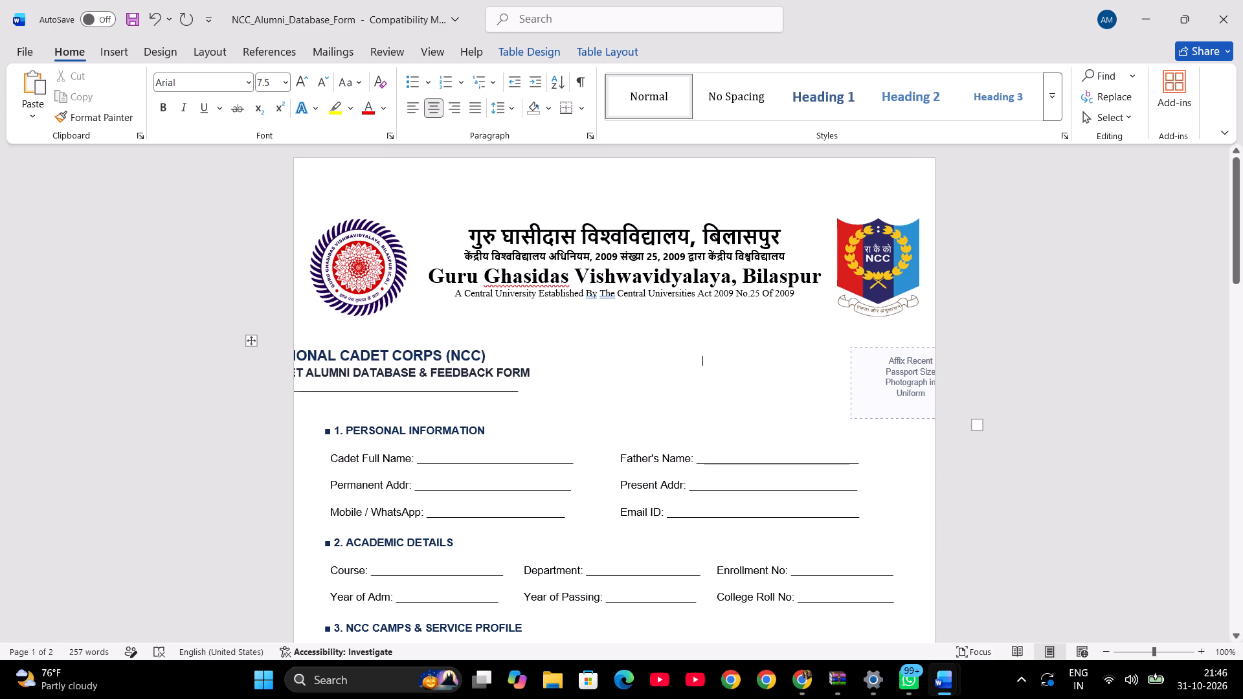
pyautogui.click(638, 340)
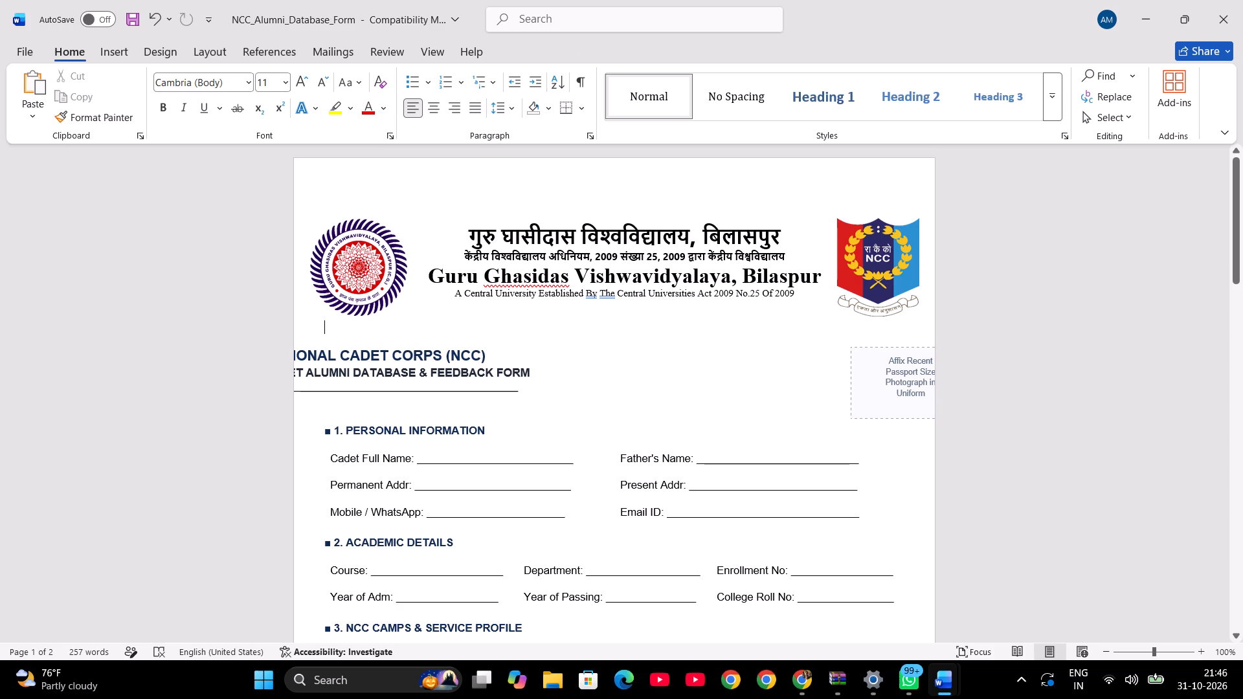
pyautogui.click(914, 371)
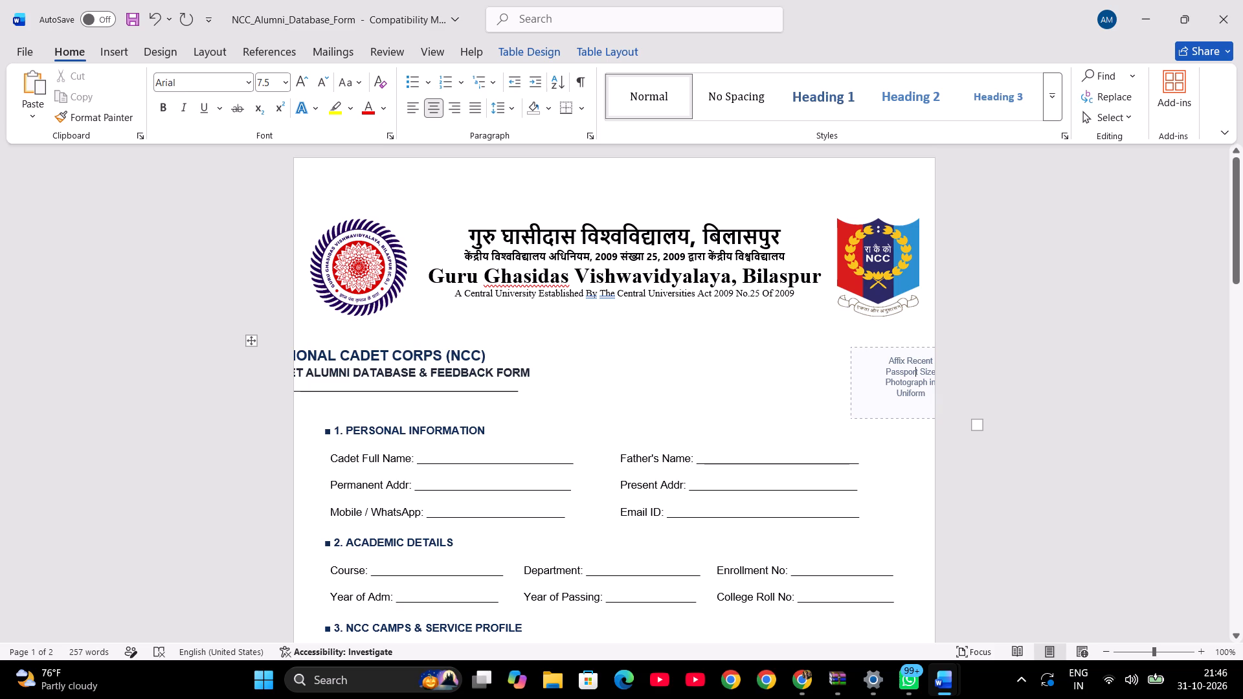
pyautogui.moveTo(849, 380); pyautogui.dragTo(786, 388)
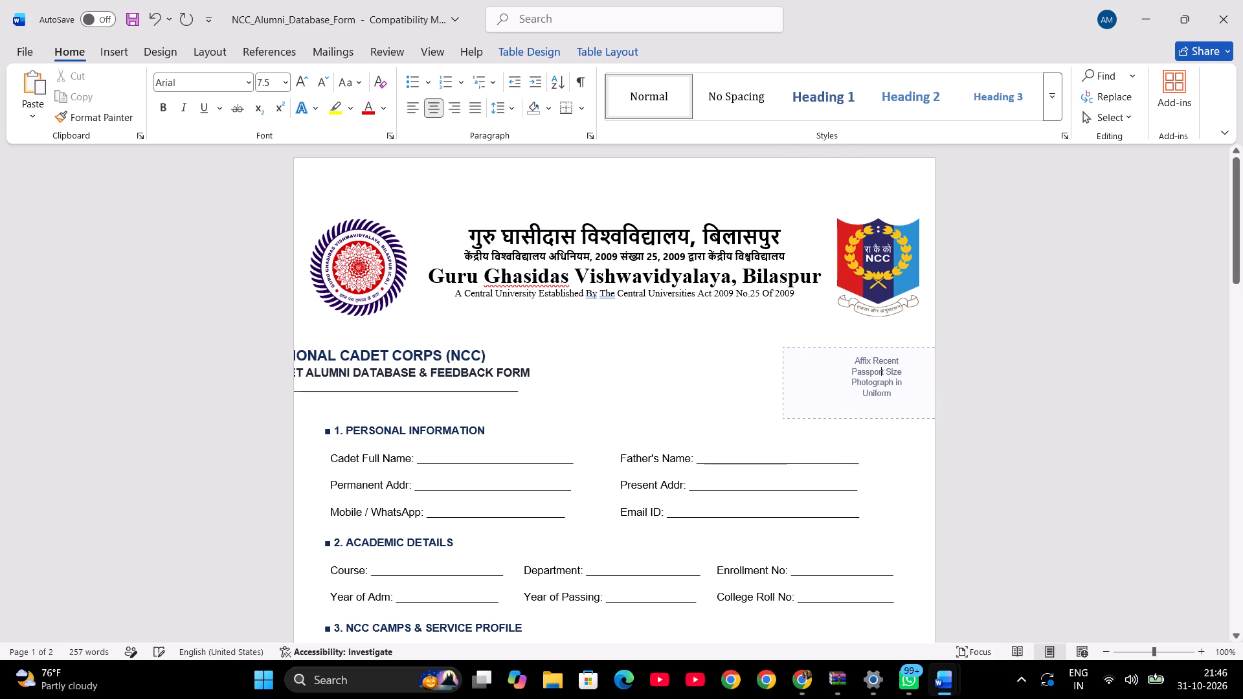
# Increase the height of the title and photograph row by lowering its bottom border below the photograph box text.
pyautogui.click(908, 406)
pyautogui.moveTo(882, 416); pyautogui.dragTo(883, 422)
pyautogui.moveTo(883, 422); pyautogui.dragTo(876, 418)
pyautogui.moveTo(876, 418); pyautogui.dragTo(873, 482)
pyautogui.click(890, 441)
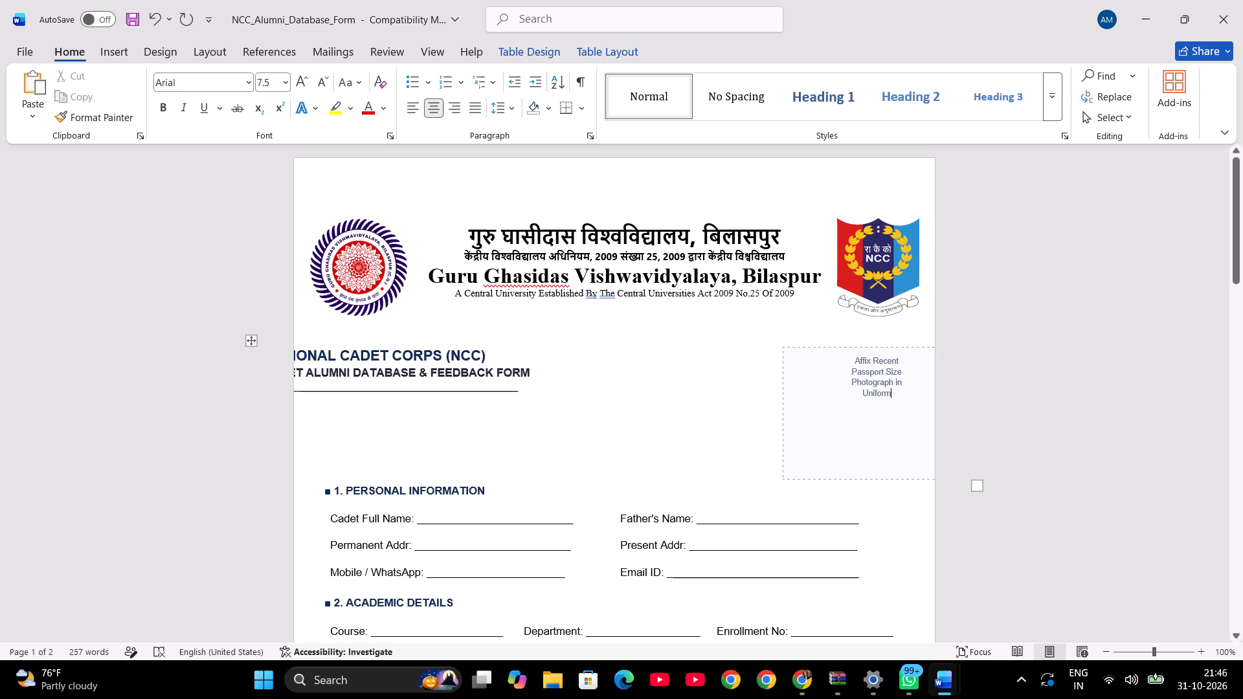
# Shrink the whole title and photograph table until it fits within the page width, leaving a tall photograph box.
pyautogui.moveTo(977, 488); pyautogui.dragTo(921, 494)
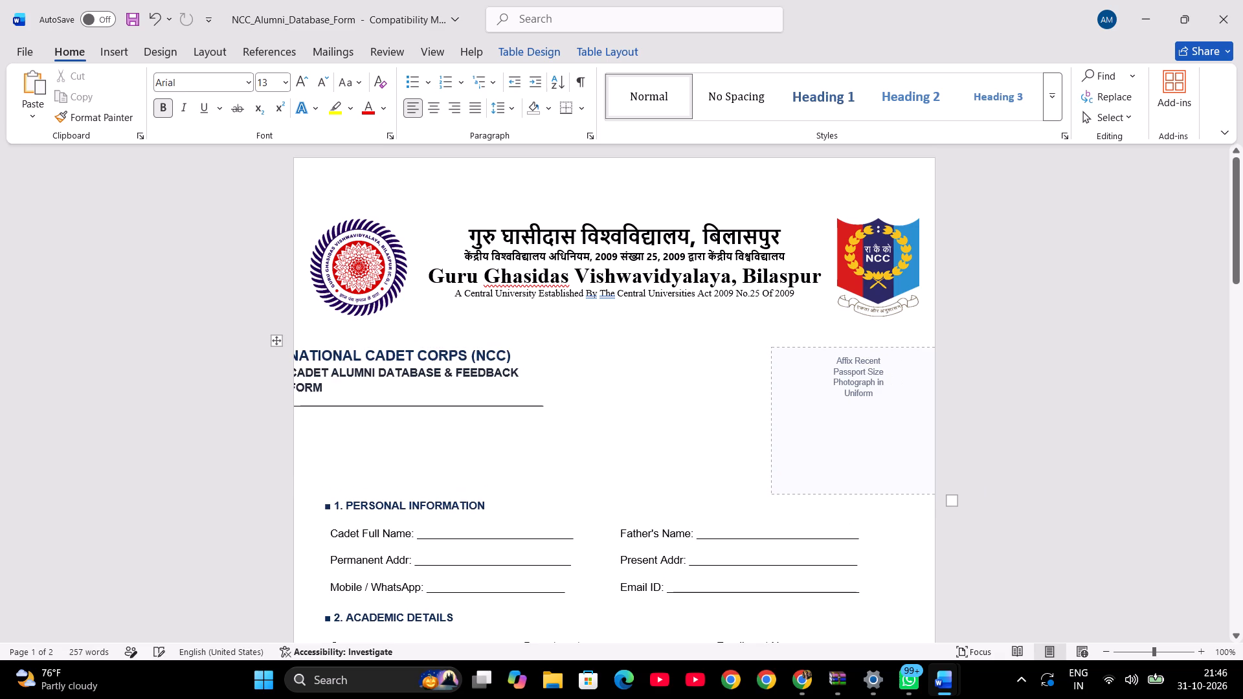
pyautogui.moveTo(955, 500); pyautogui.dragTo(917, 503)
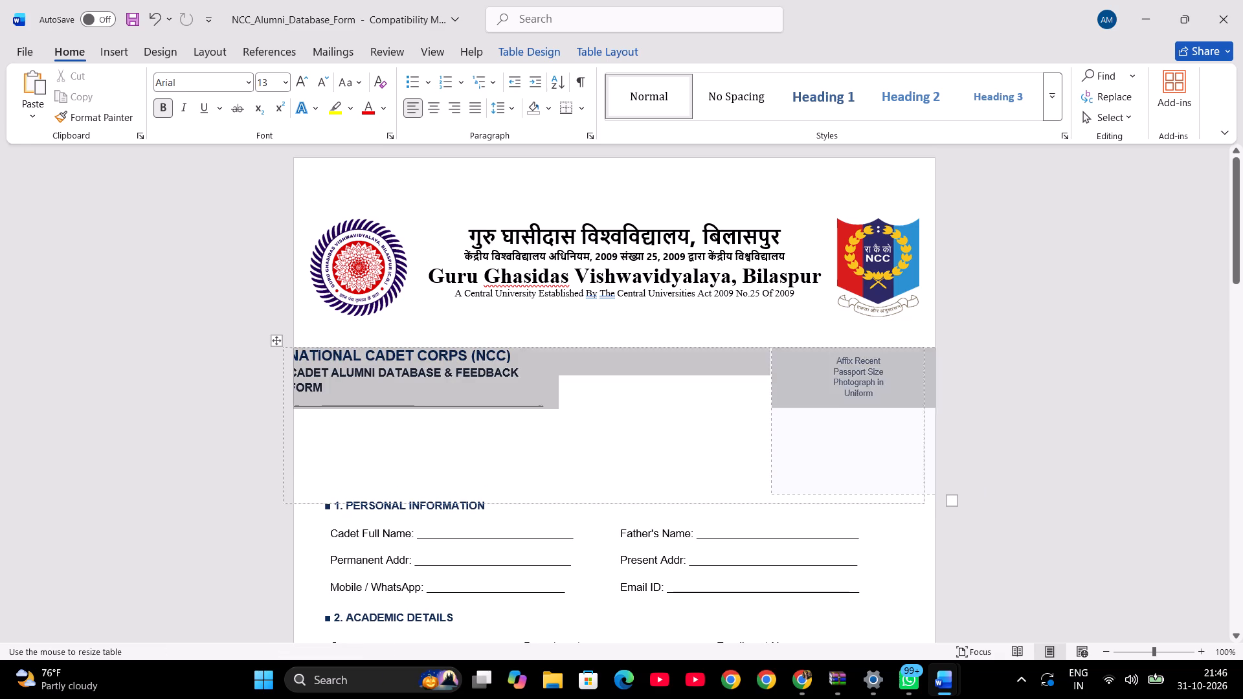
pyautogui.moveTo(917, 503); pyautogui.dragTo(878, 504)
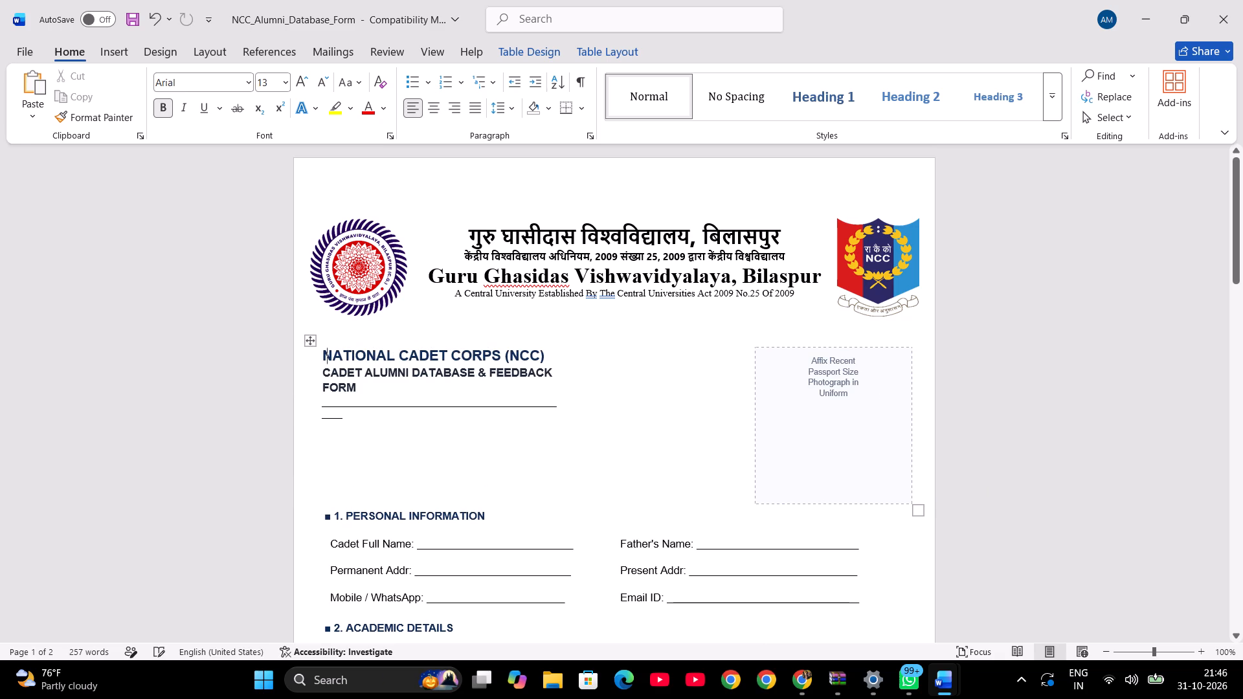
pyautogui.moveTo(916, 507); pyautogui.dragTo(890, 513)
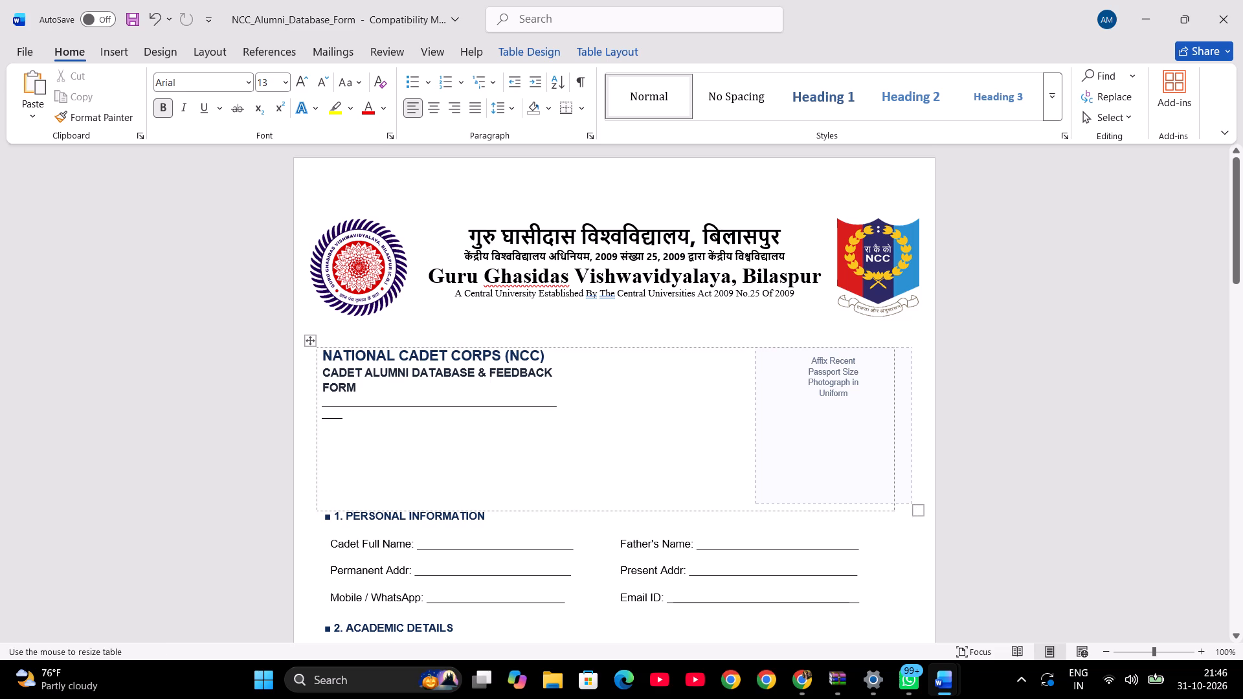
pyautogui.moveTo(890, 513); pyautogui.dragTo(870, 511)
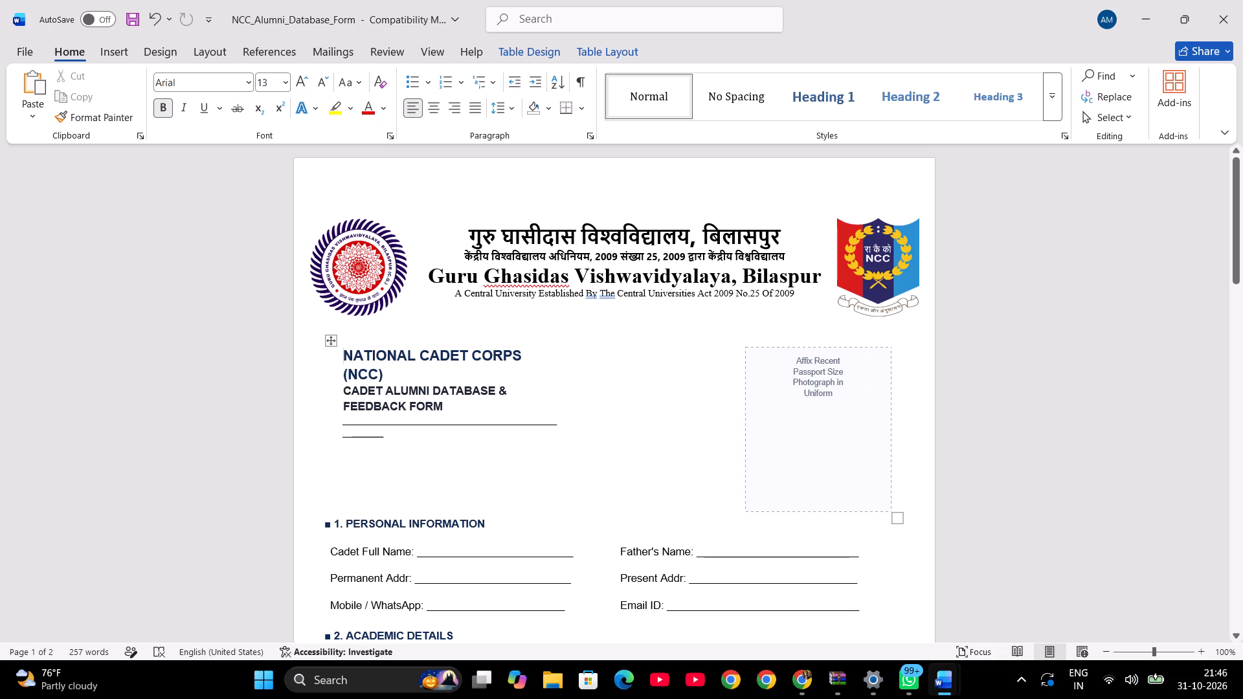
# Apply the light grey grid table style to the whole title and photograph table.
pyautogui.click(631, 370)
pyautogui.click(326, 341)
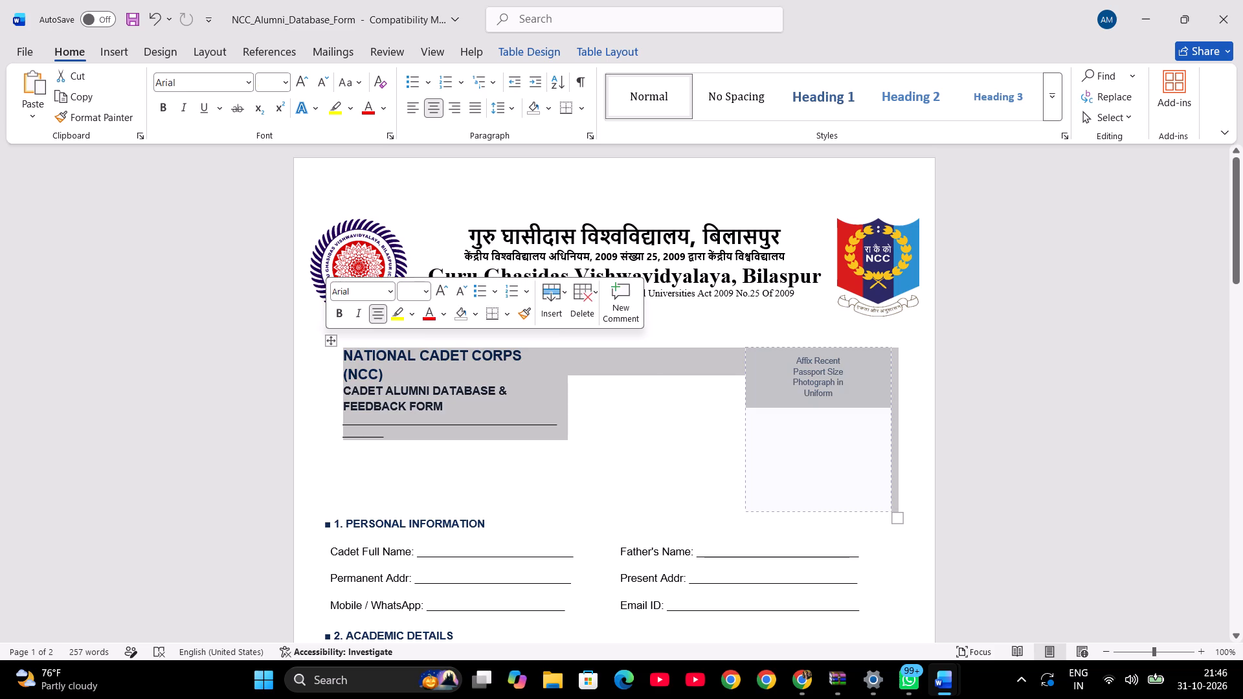
pyautogui.click(504, 46)
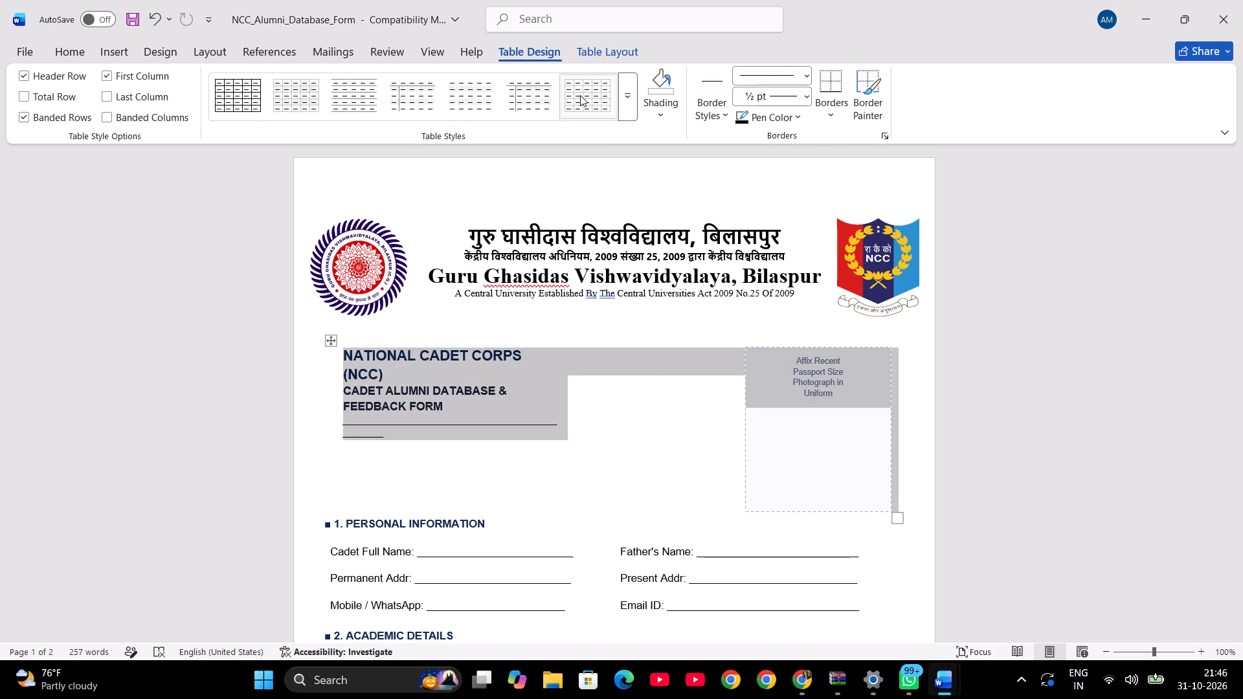
pyautogui.click(579, 104)
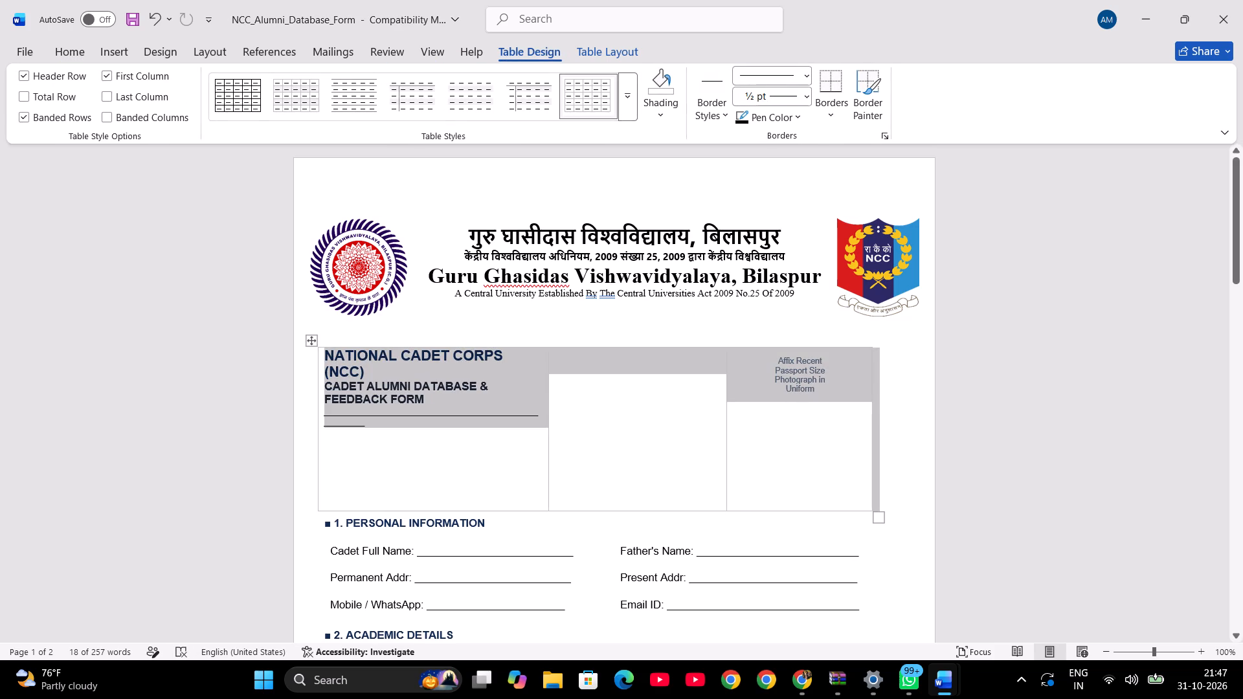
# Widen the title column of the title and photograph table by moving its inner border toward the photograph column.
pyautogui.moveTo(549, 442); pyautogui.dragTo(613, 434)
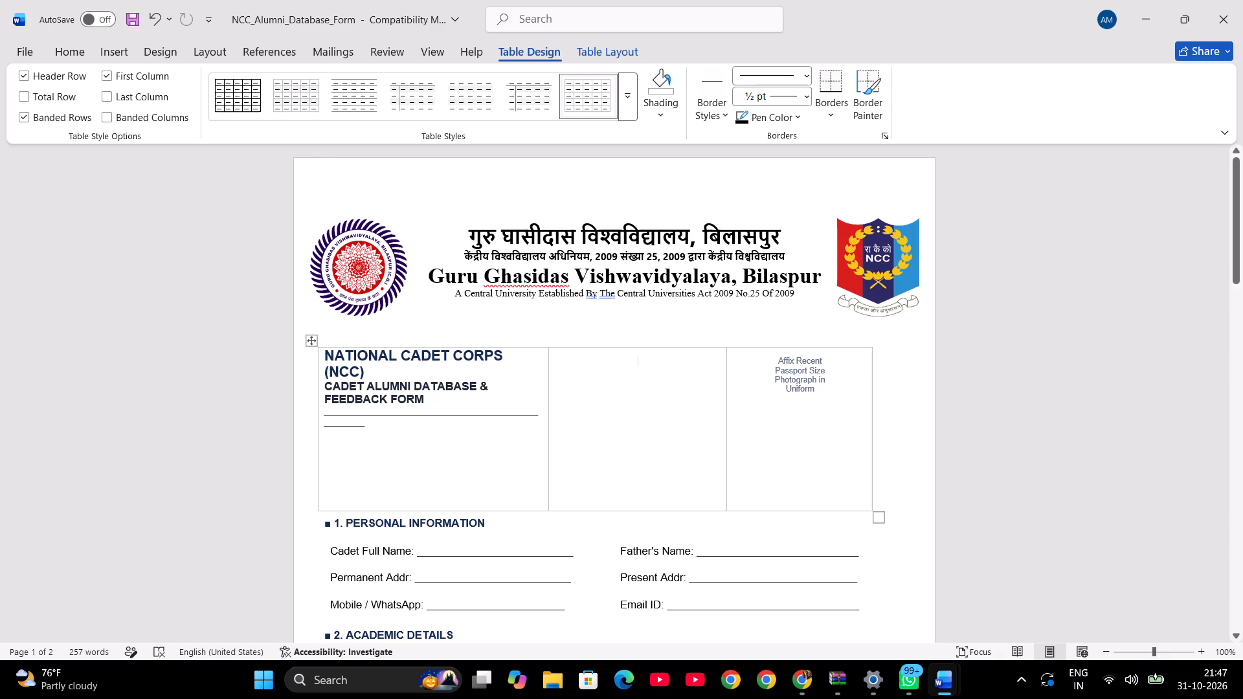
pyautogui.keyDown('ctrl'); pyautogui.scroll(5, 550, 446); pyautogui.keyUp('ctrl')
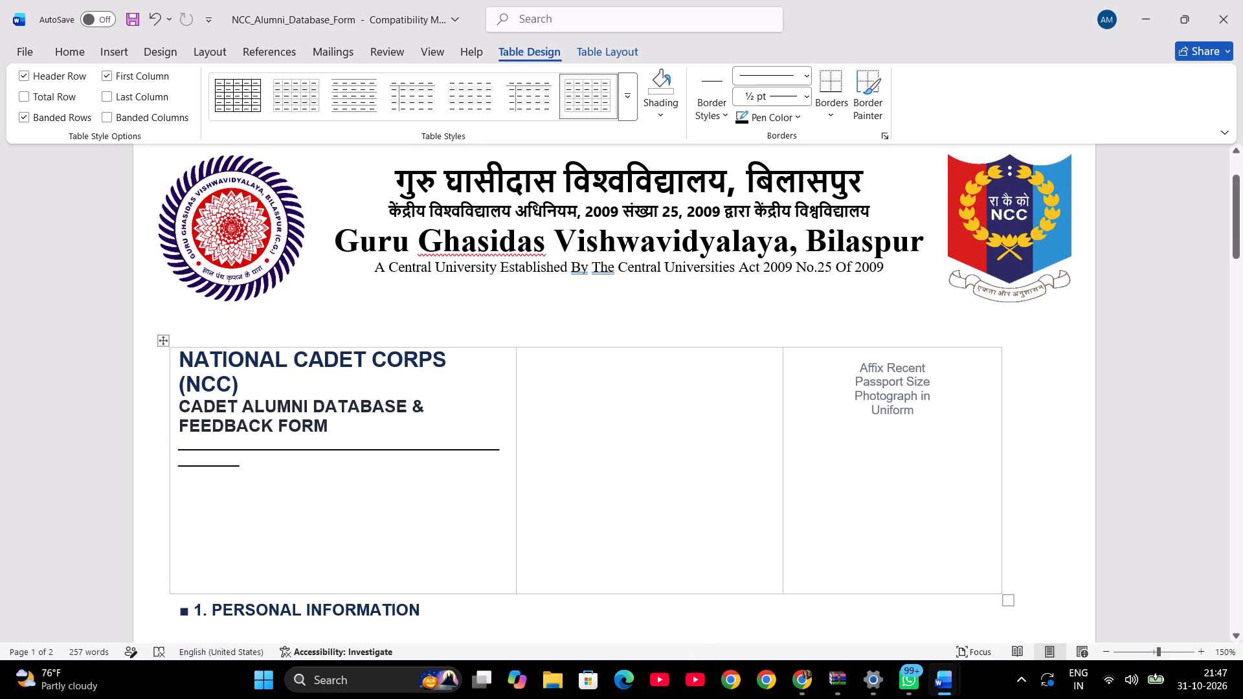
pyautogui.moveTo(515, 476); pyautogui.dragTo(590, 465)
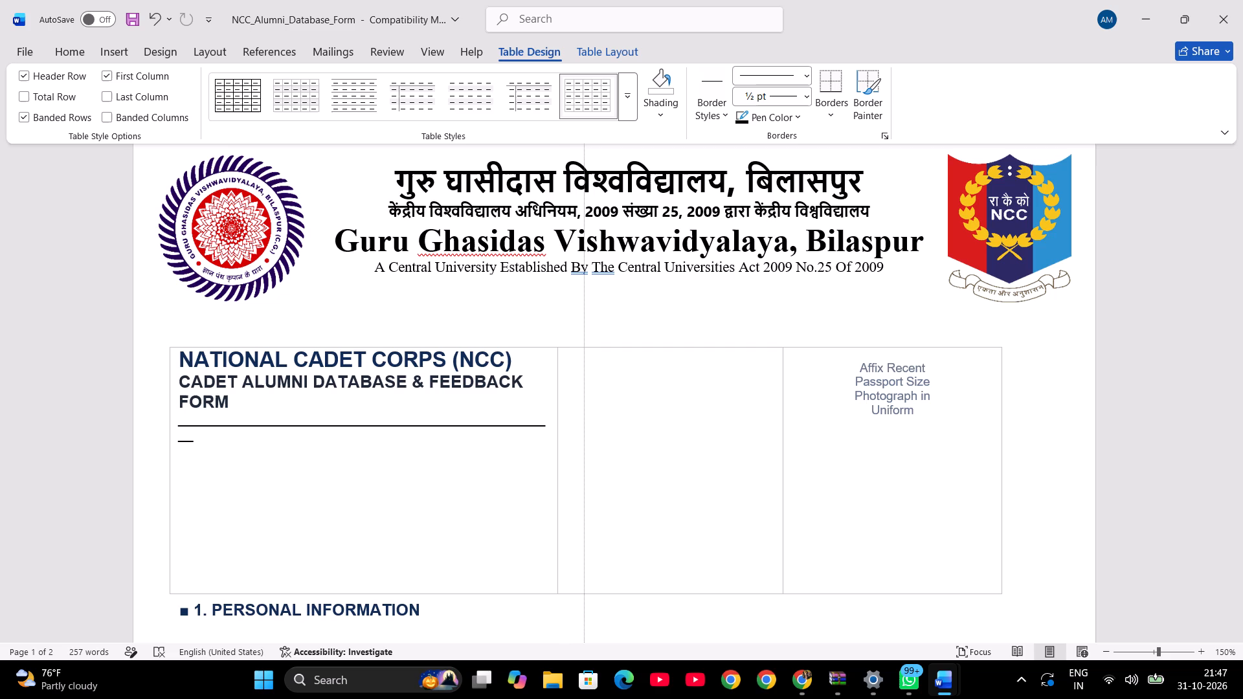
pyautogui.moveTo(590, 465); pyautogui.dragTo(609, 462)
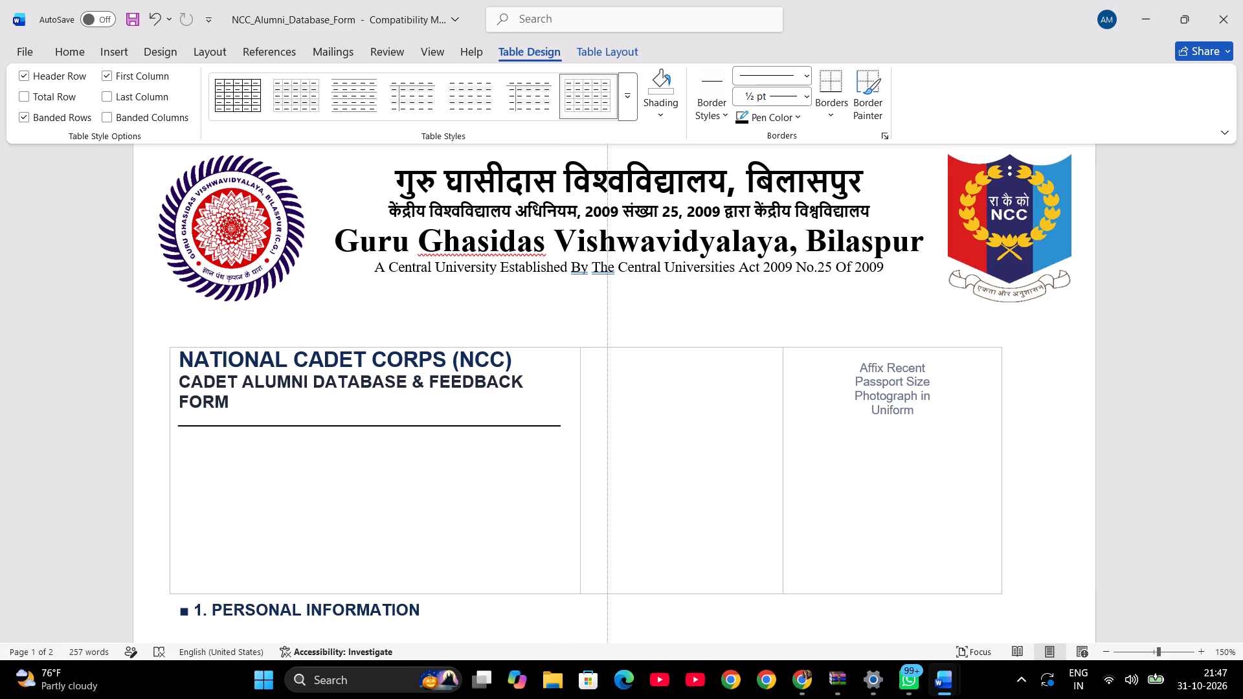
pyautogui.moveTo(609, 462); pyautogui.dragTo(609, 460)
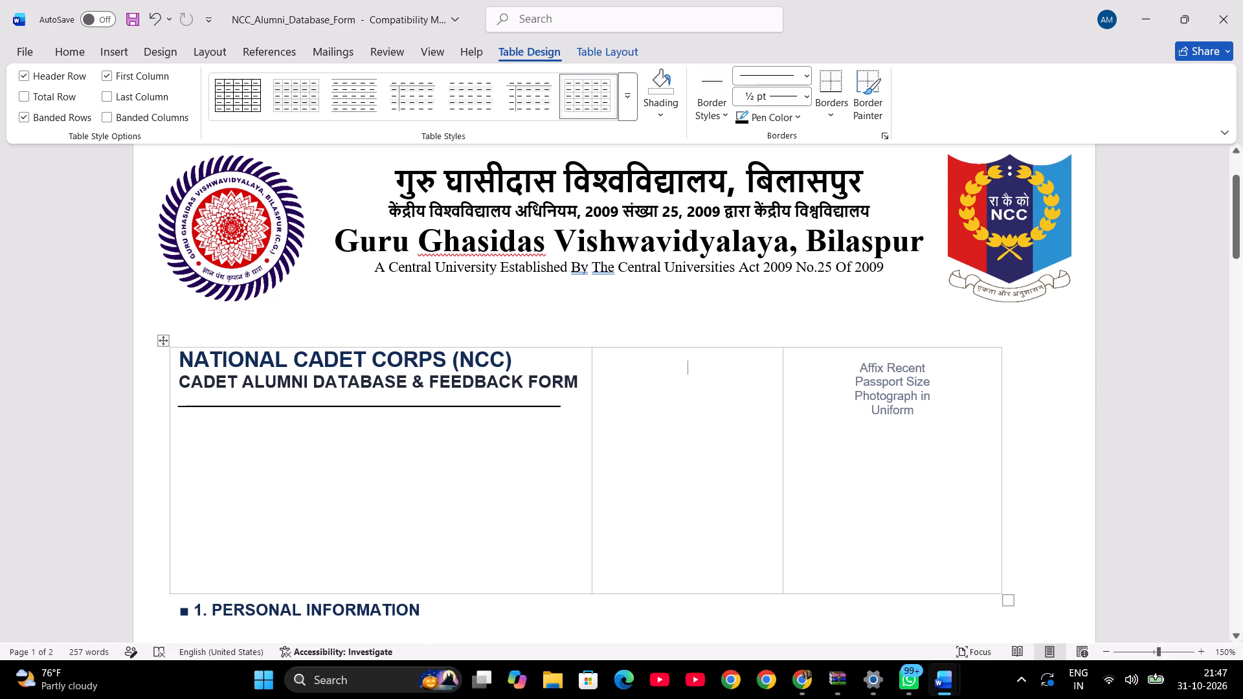
# Reduce the height of the title and photograph row by raising its bottom border closer to the photograph box text.
pyautogui.scroll(3, 939, 595)
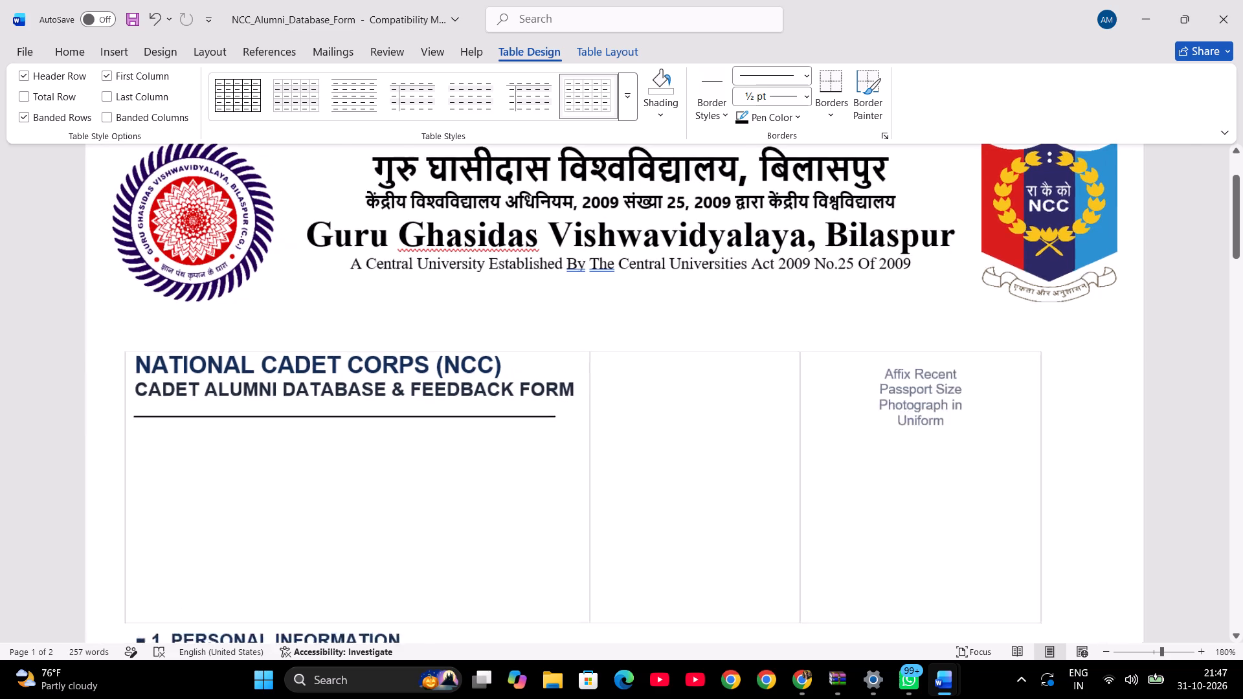
pyautogui.scroll(-1, 941, 529)
pyautogui.scroll(1, 942, 476)
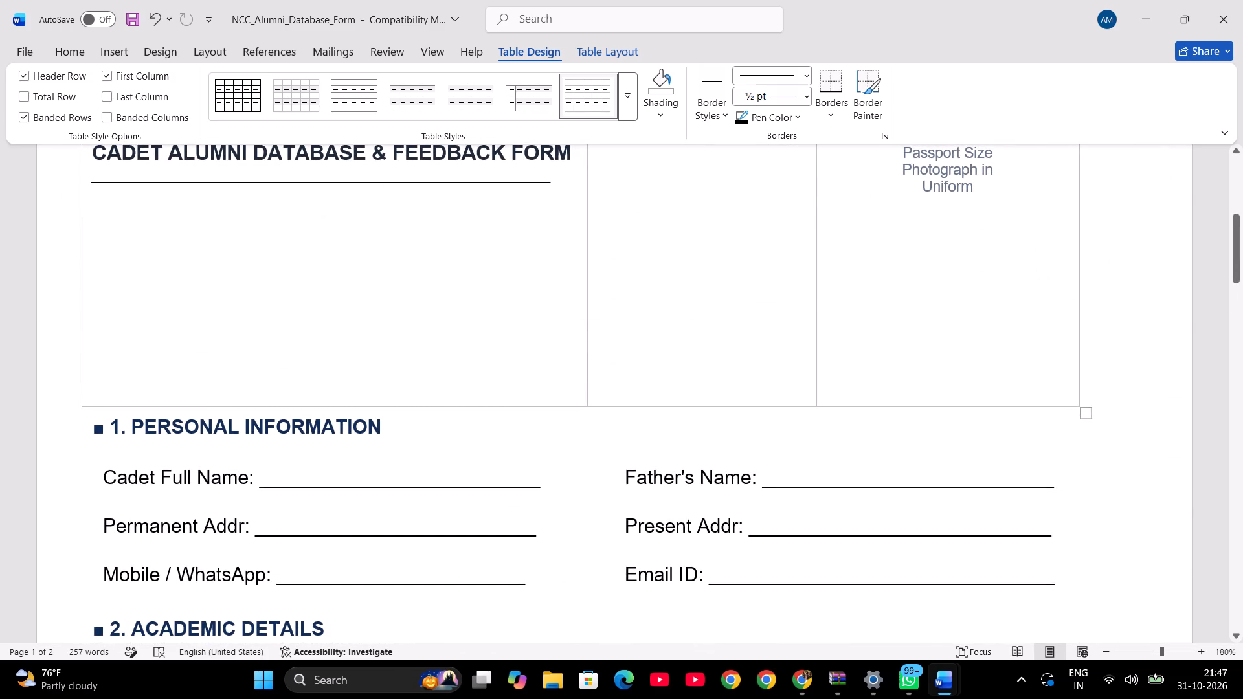
pyautogui.moveTo(926, 405); pyautogui.dragTo(923, 377)
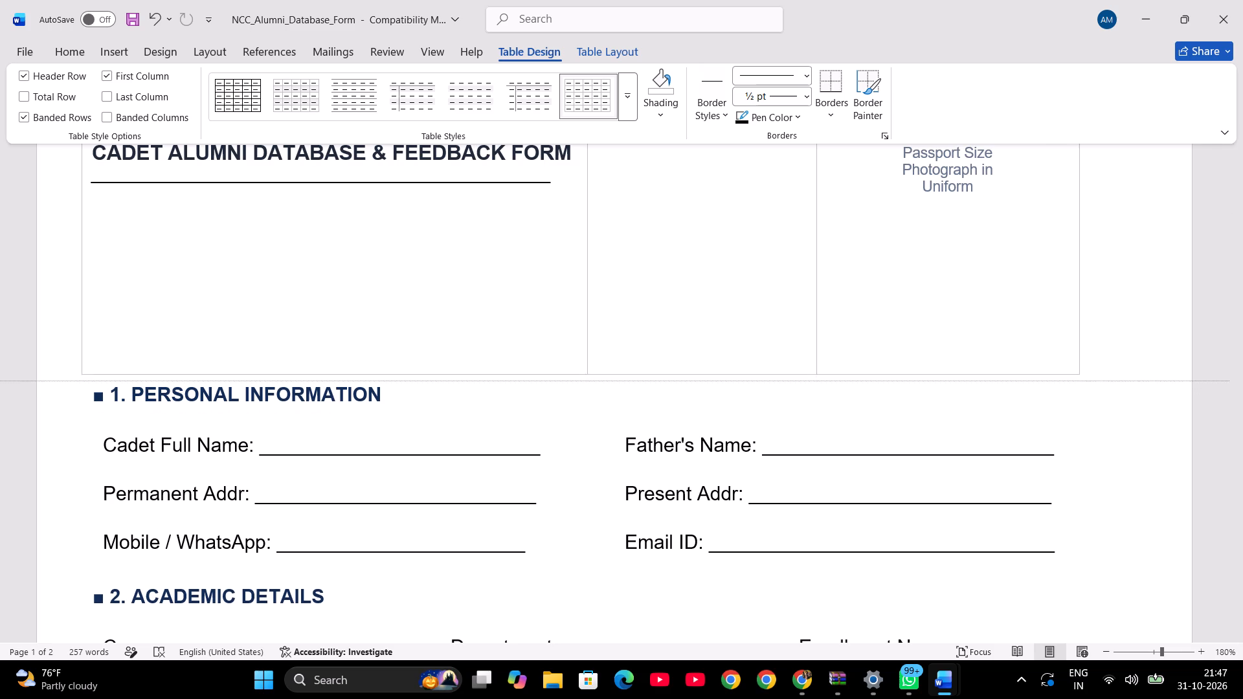
pyautogui.moveTo(923, 377); pyautogui.dragTo(923, 307)
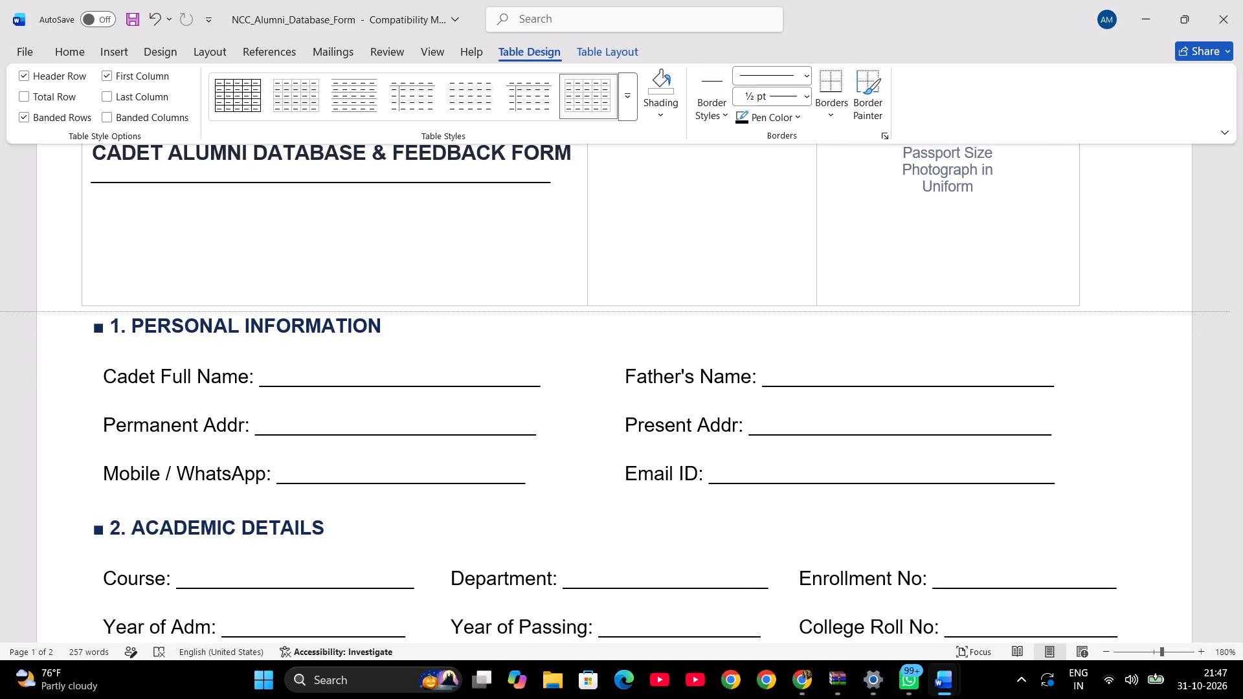
pyautogui.moveTo(923, 307); pyautogui.dragTo(923, 295)
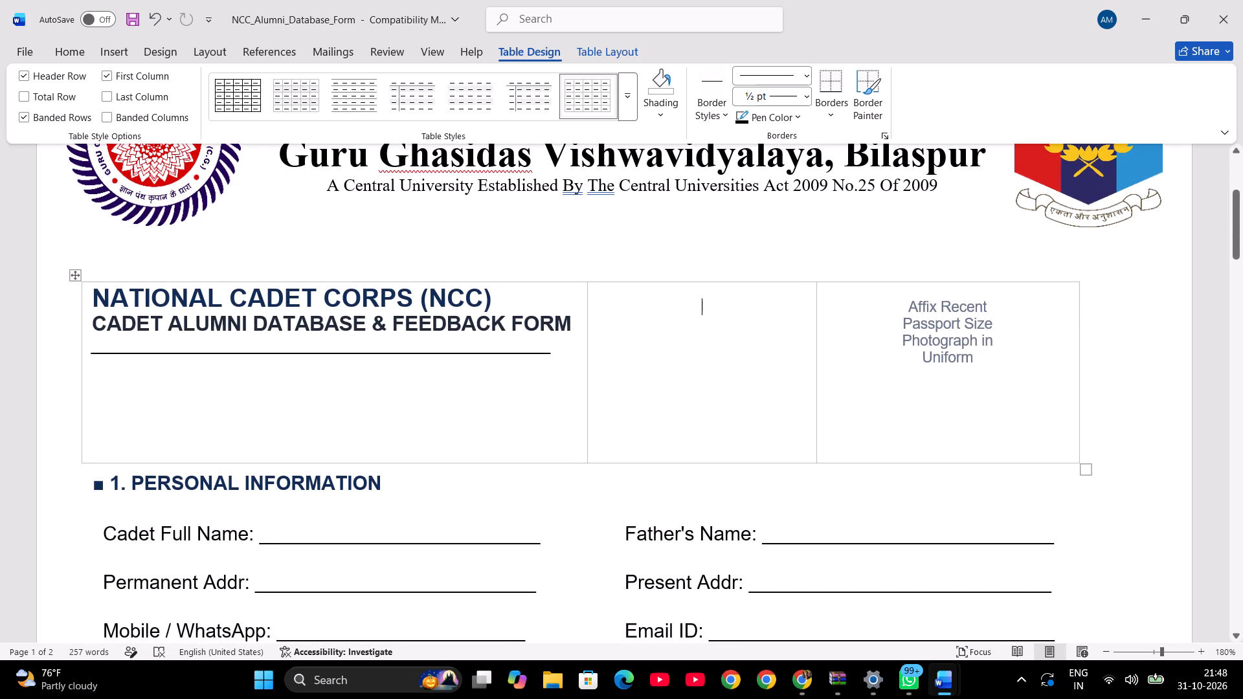
# Narrow the photograph column by moving the border between it and the empty middle column toward the photograph text.
pyautogui.moveTo(816, 385); pyautogui.dragTo(818, 385)
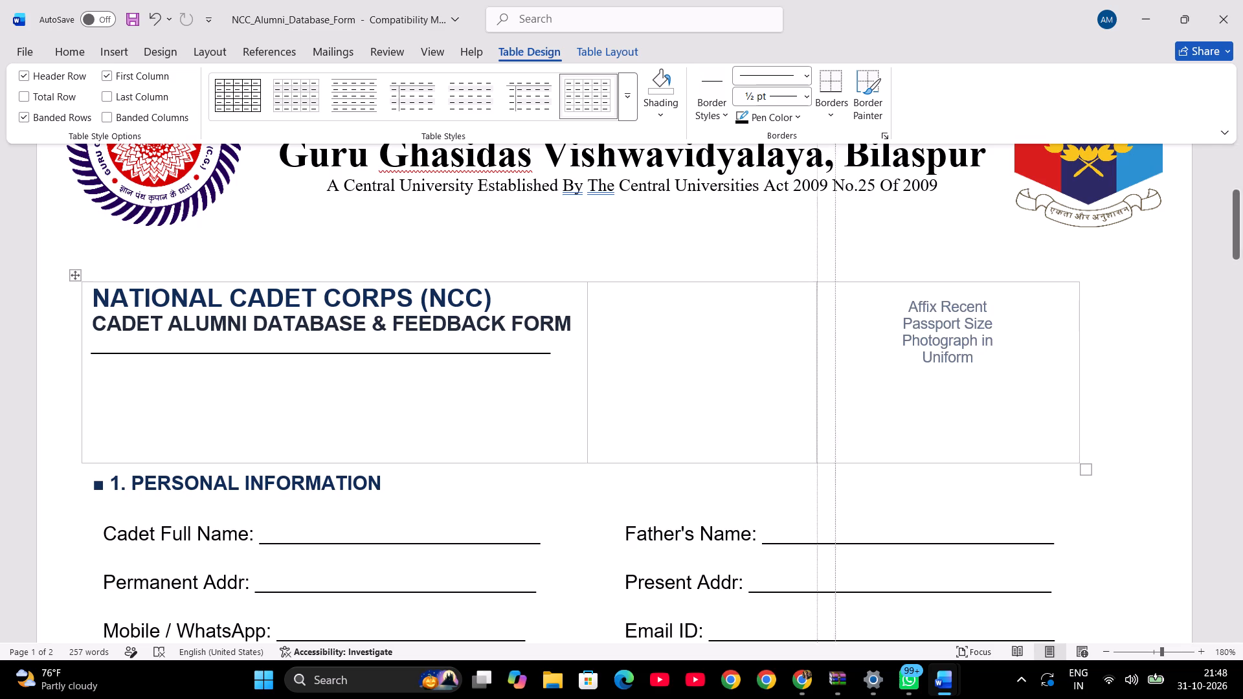
pyautogui.moveTo(818, 385); pyautogui.dragTo(905, 392)
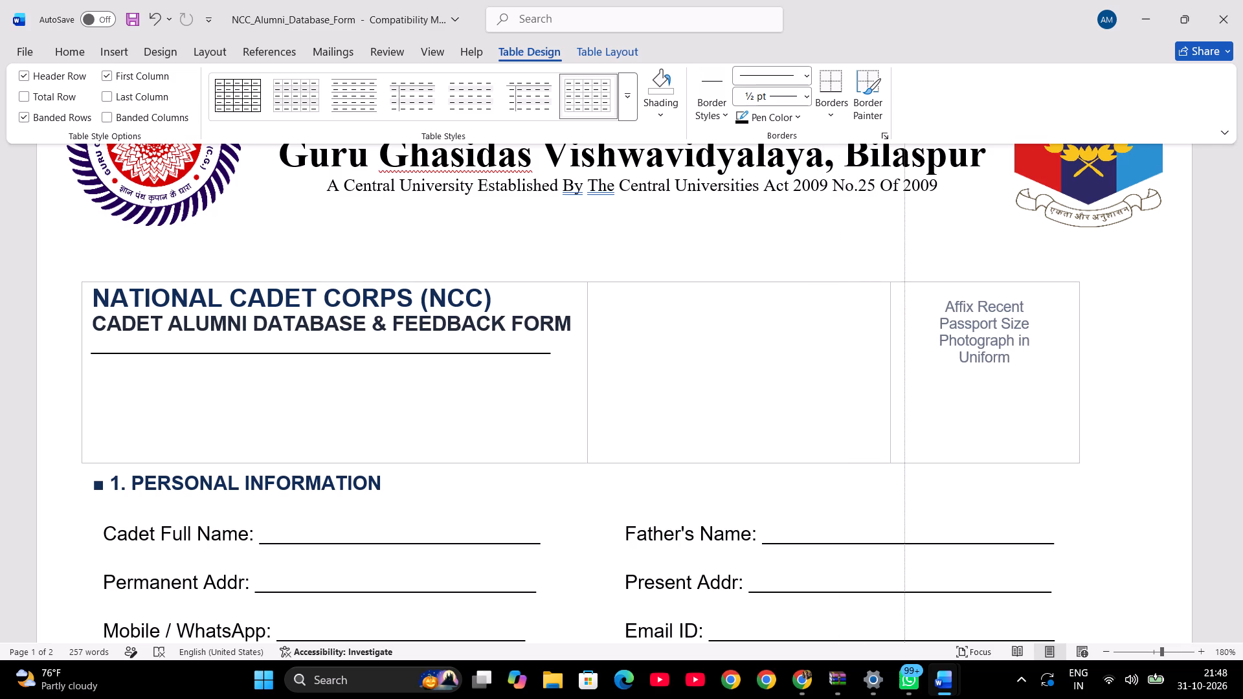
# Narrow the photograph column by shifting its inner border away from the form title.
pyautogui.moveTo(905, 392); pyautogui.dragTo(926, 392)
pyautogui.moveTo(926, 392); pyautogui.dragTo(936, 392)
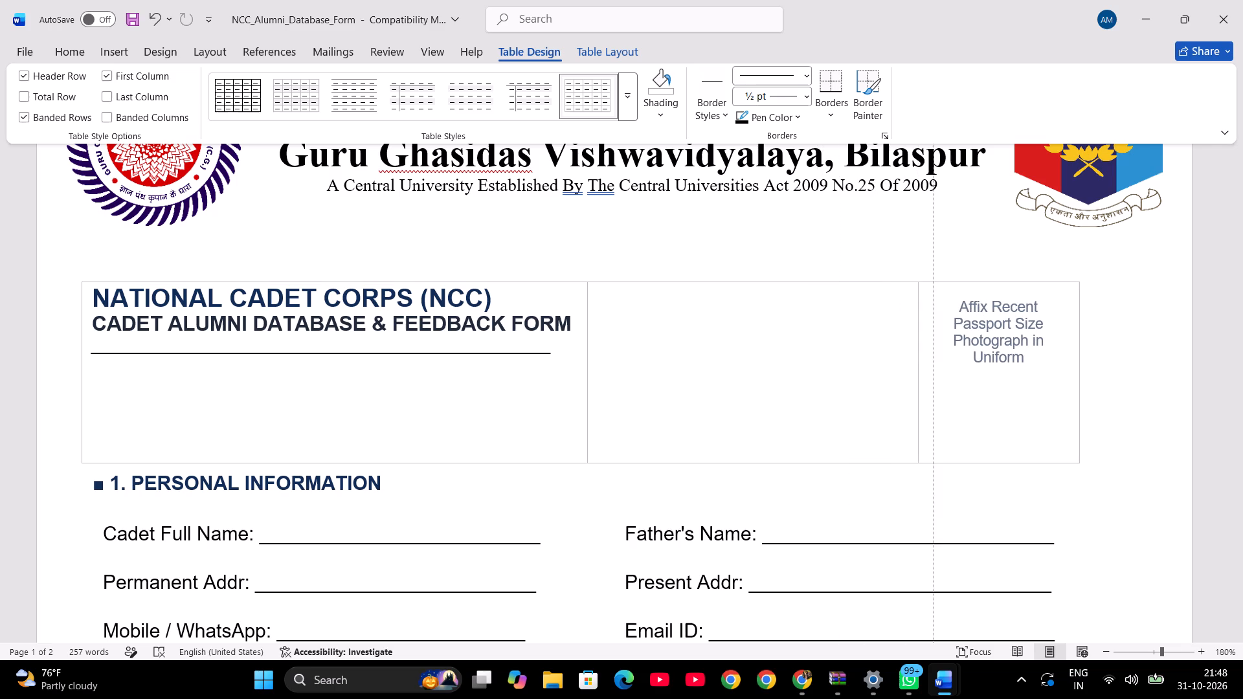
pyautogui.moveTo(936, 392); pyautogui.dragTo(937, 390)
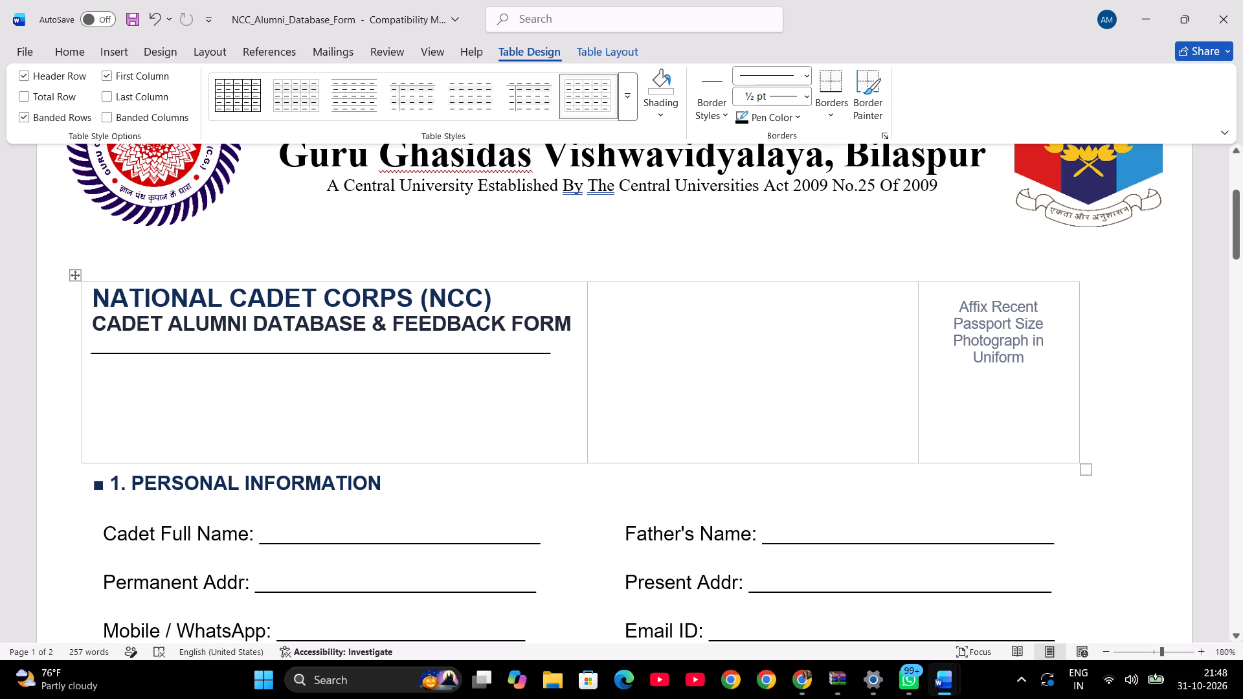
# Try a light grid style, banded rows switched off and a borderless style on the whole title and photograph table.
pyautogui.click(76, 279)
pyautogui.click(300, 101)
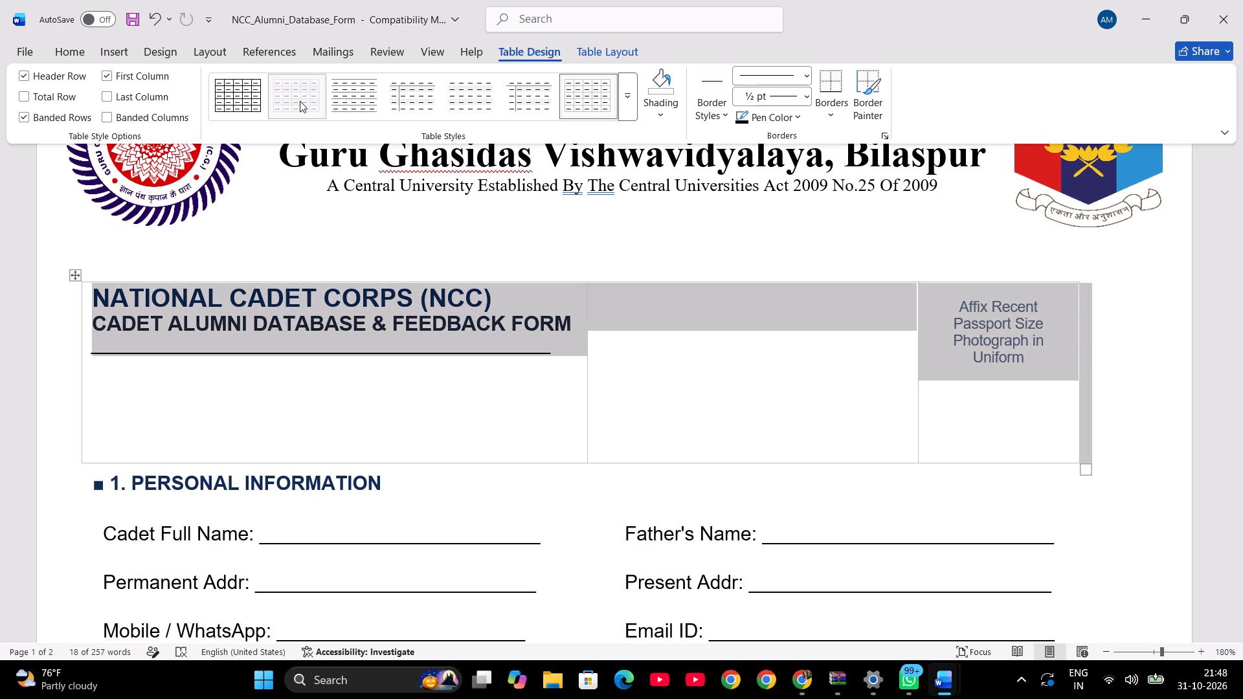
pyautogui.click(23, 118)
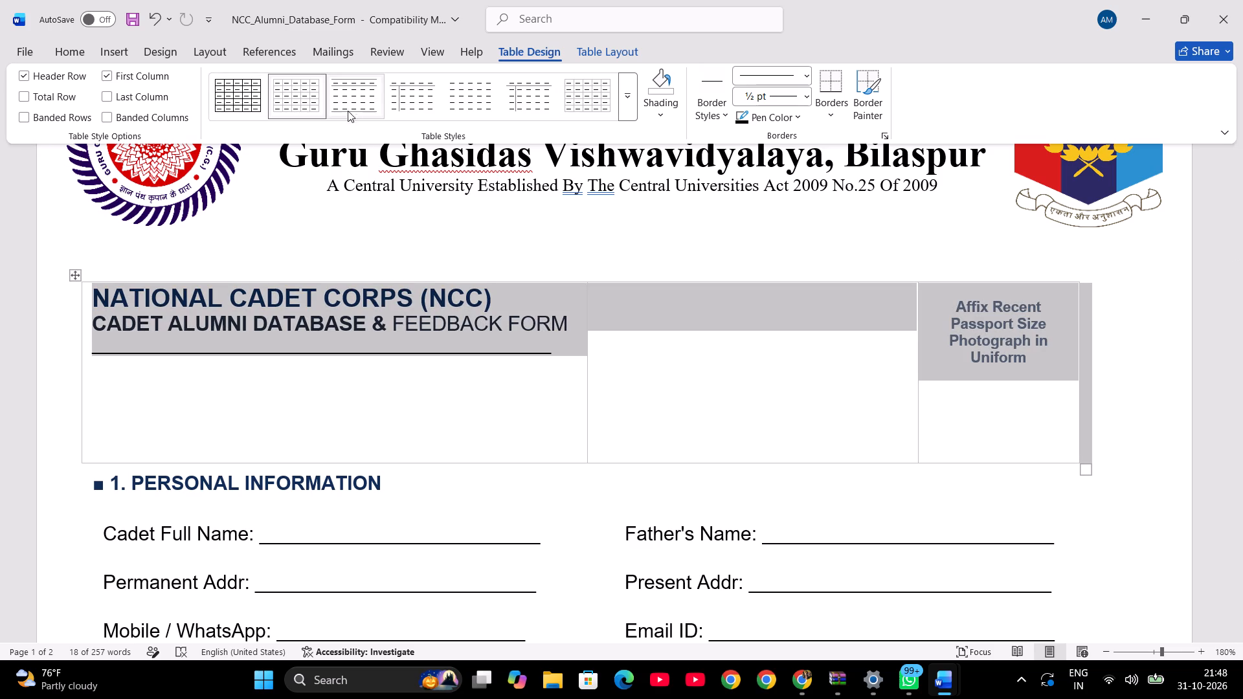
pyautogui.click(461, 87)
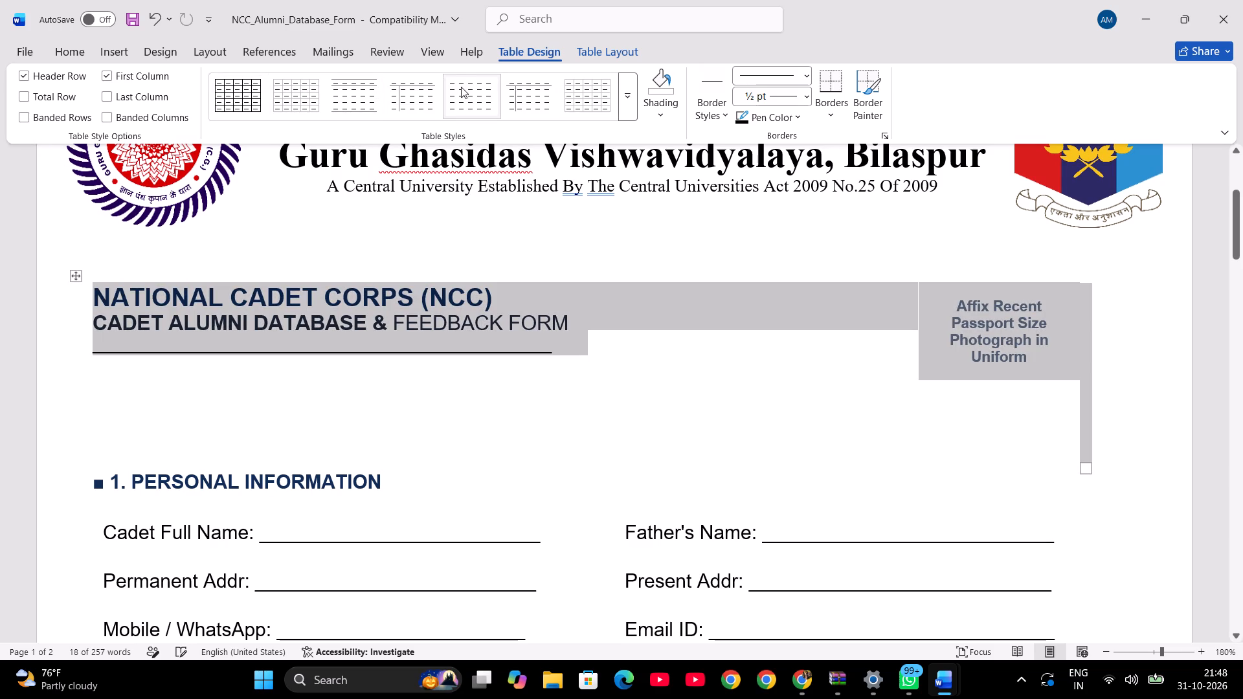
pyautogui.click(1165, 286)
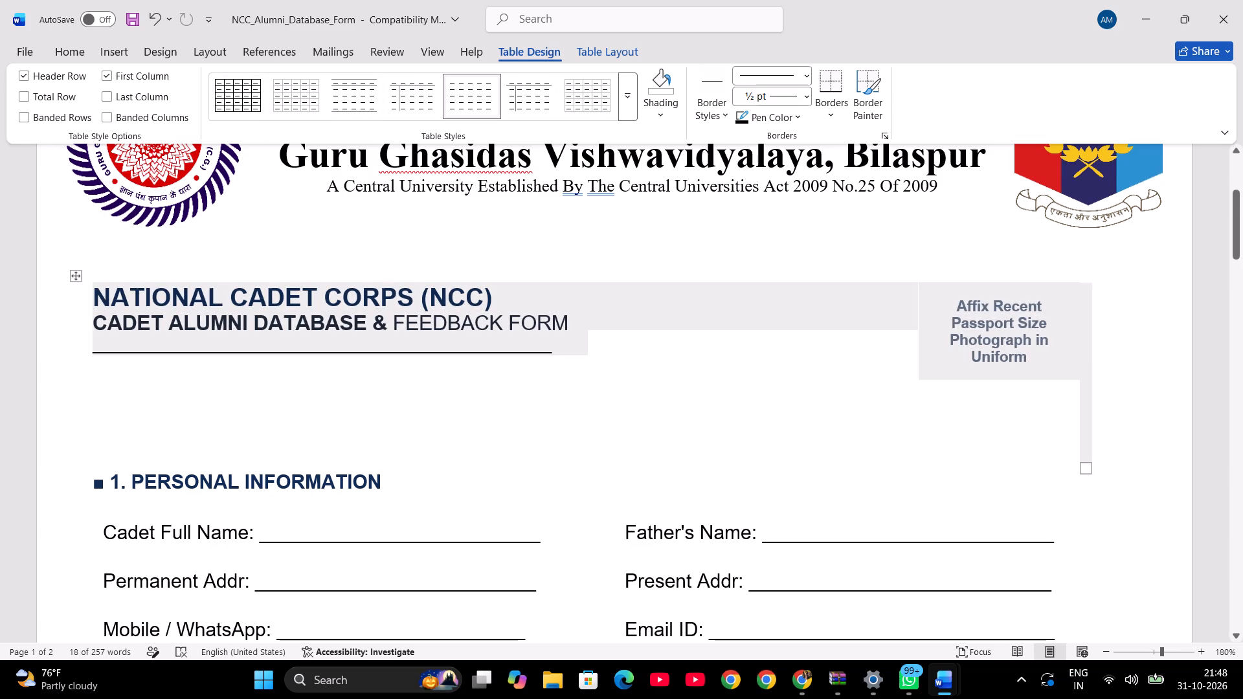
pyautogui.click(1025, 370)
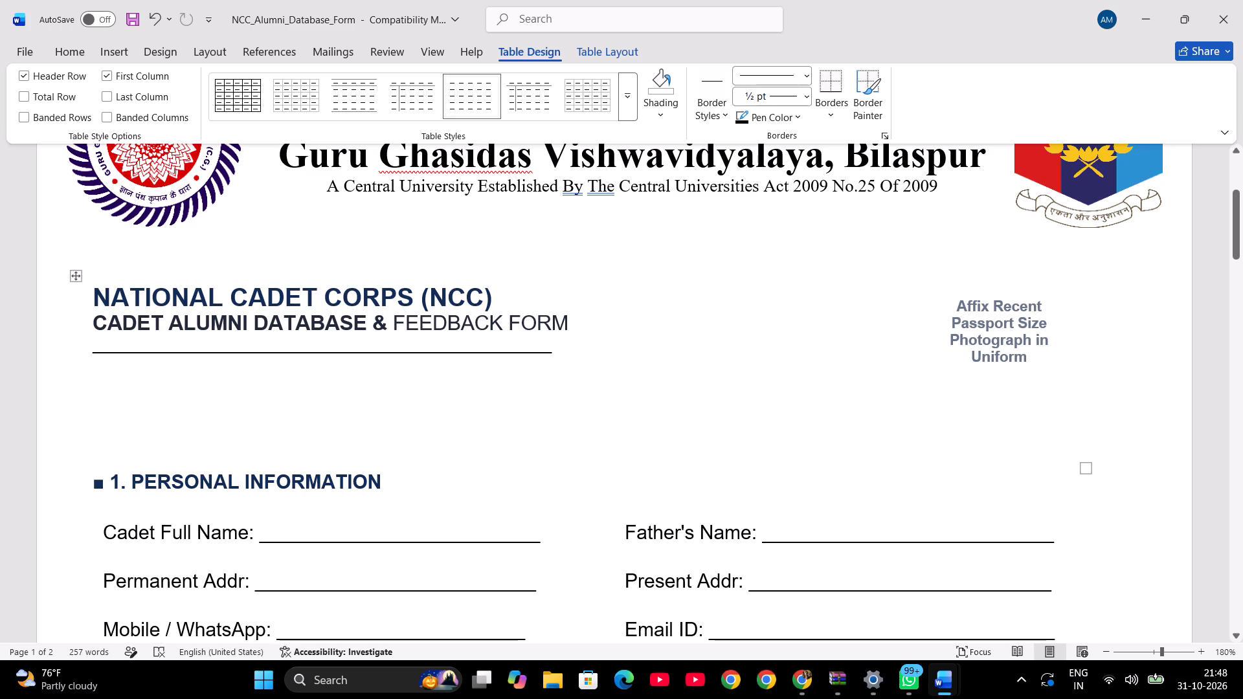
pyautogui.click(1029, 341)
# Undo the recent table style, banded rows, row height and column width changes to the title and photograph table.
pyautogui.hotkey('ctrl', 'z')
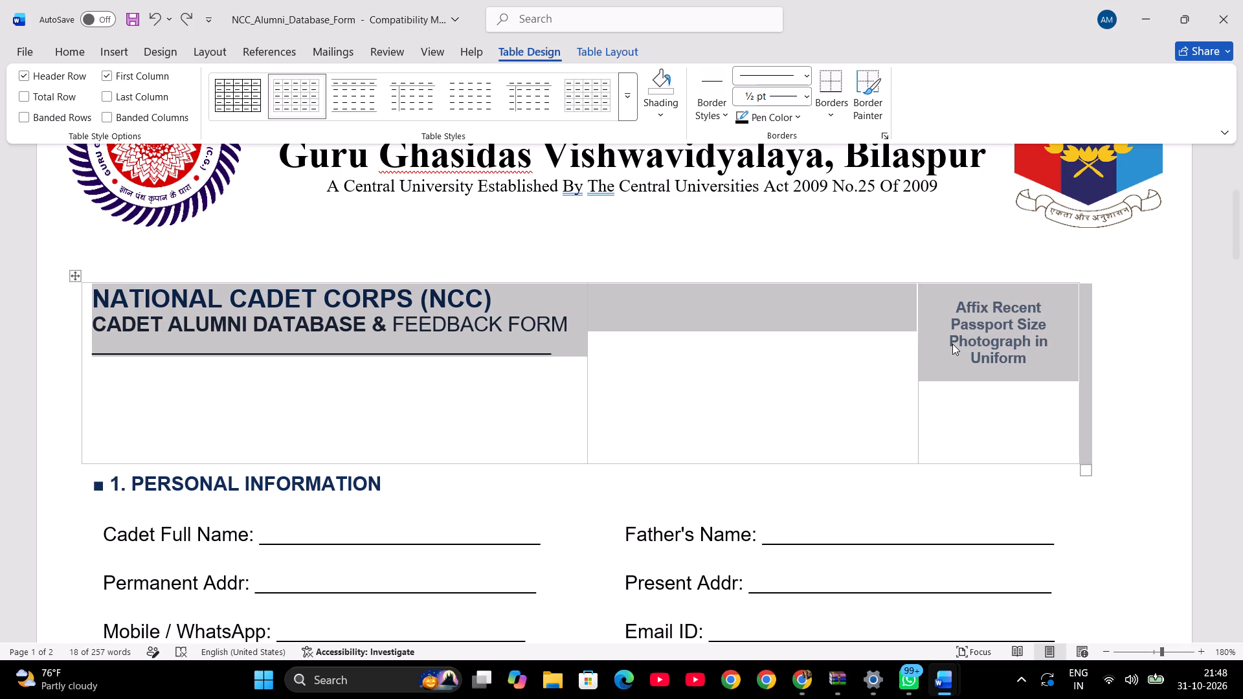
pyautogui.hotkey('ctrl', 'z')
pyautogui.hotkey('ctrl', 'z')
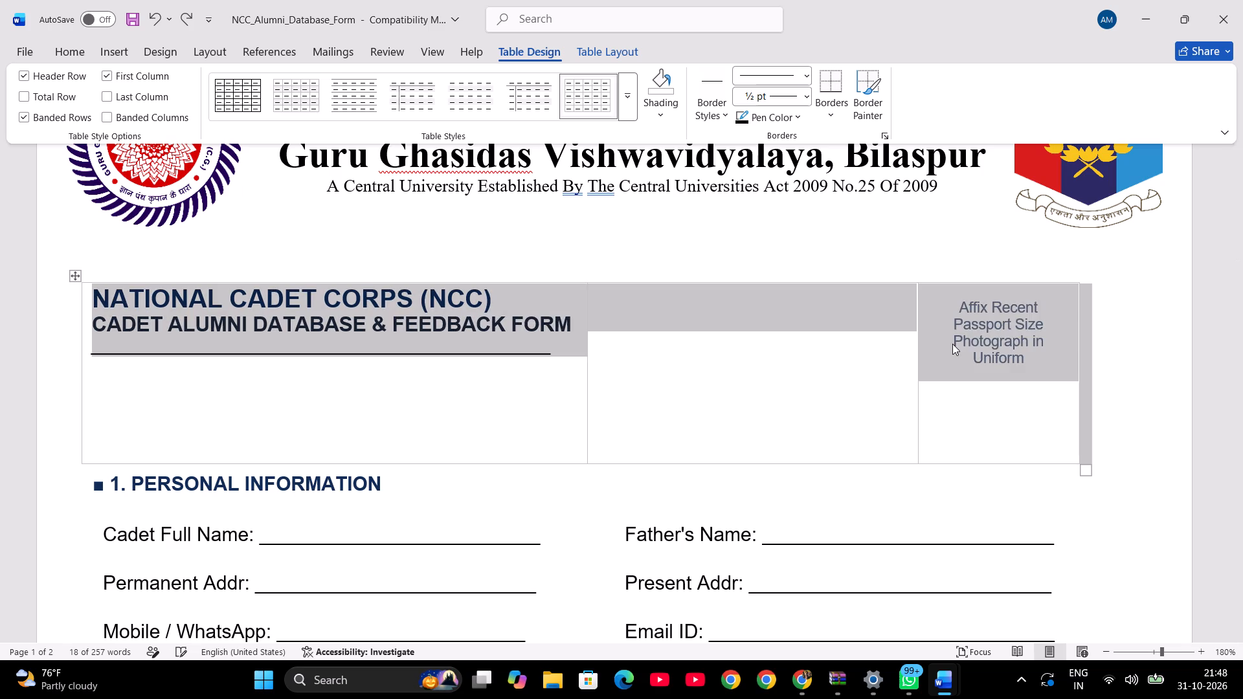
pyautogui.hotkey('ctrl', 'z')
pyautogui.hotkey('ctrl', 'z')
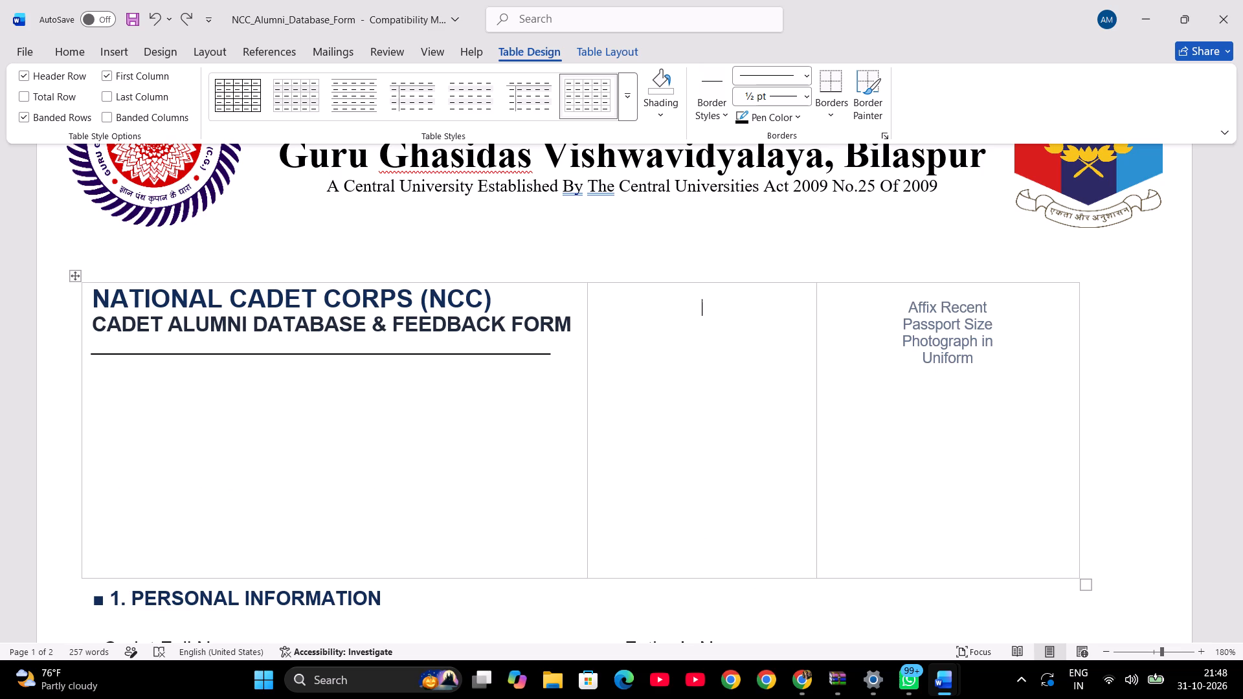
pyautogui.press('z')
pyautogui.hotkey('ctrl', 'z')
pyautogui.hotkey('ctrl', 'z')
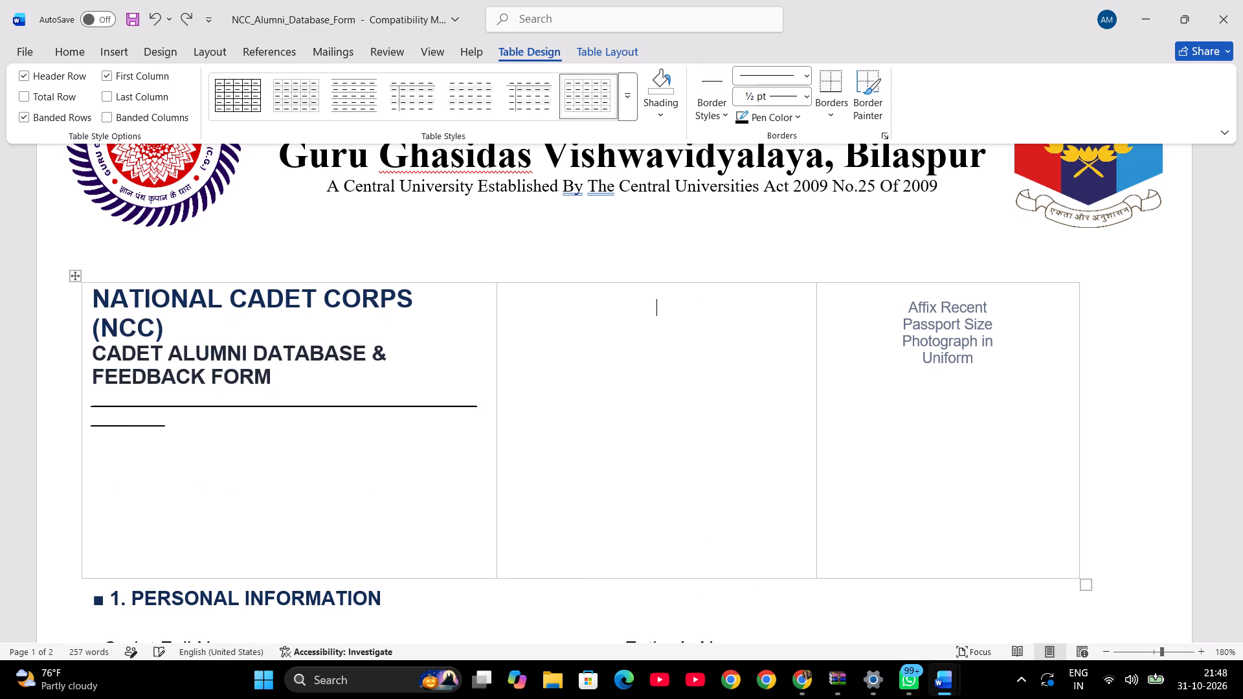
# Undo the light grey grid style so the photograph box regains its dashed border.
pyautogui.hotkey('ctrl', 'z')
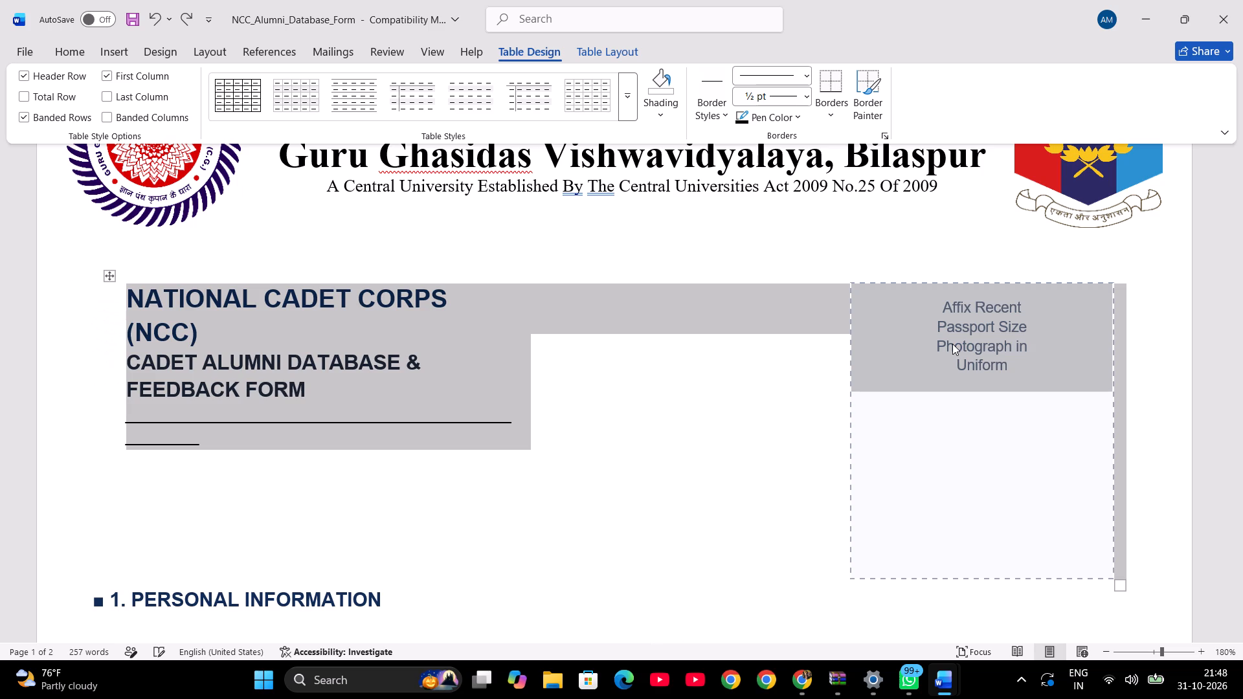
pyautogui.click(950, 409)
pyautogui.click(653, 434)
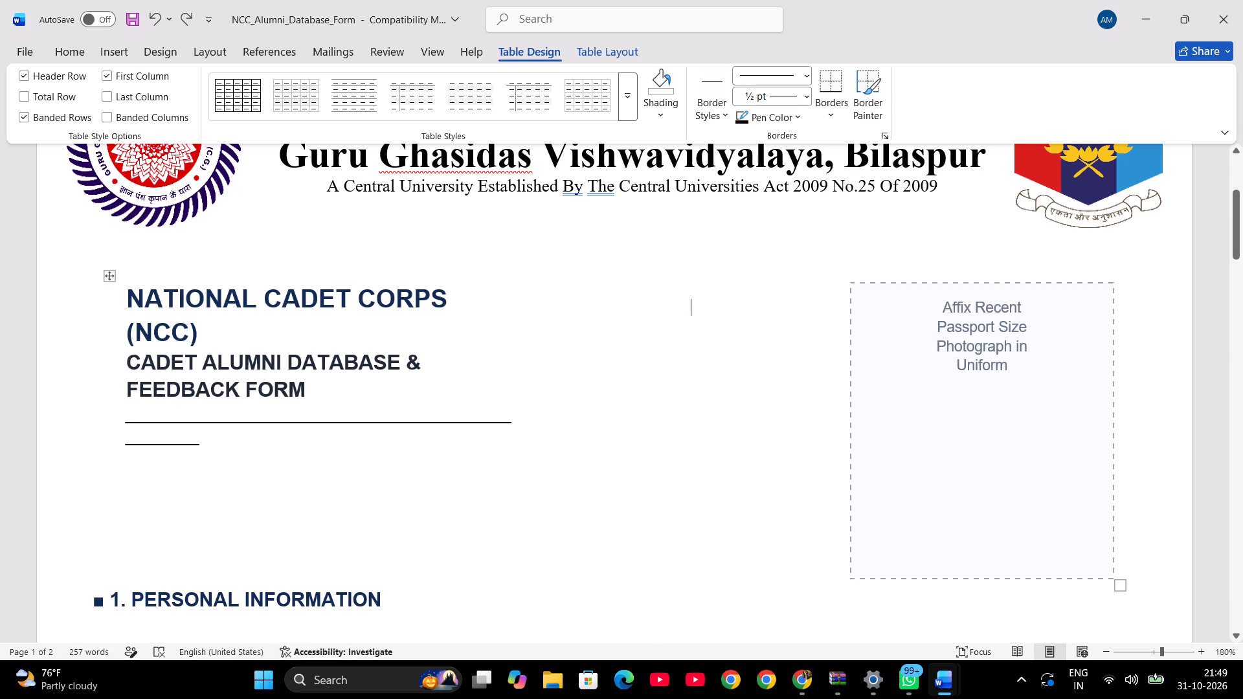
# Widen the title column until "CADET ALUMNI DATABASE & FEEDBACK FORM" fits on one line.
pyautogui.click(544, 398)
pyautogui.moveTo(530, 405); pyautogui.dragTo(571, 408)
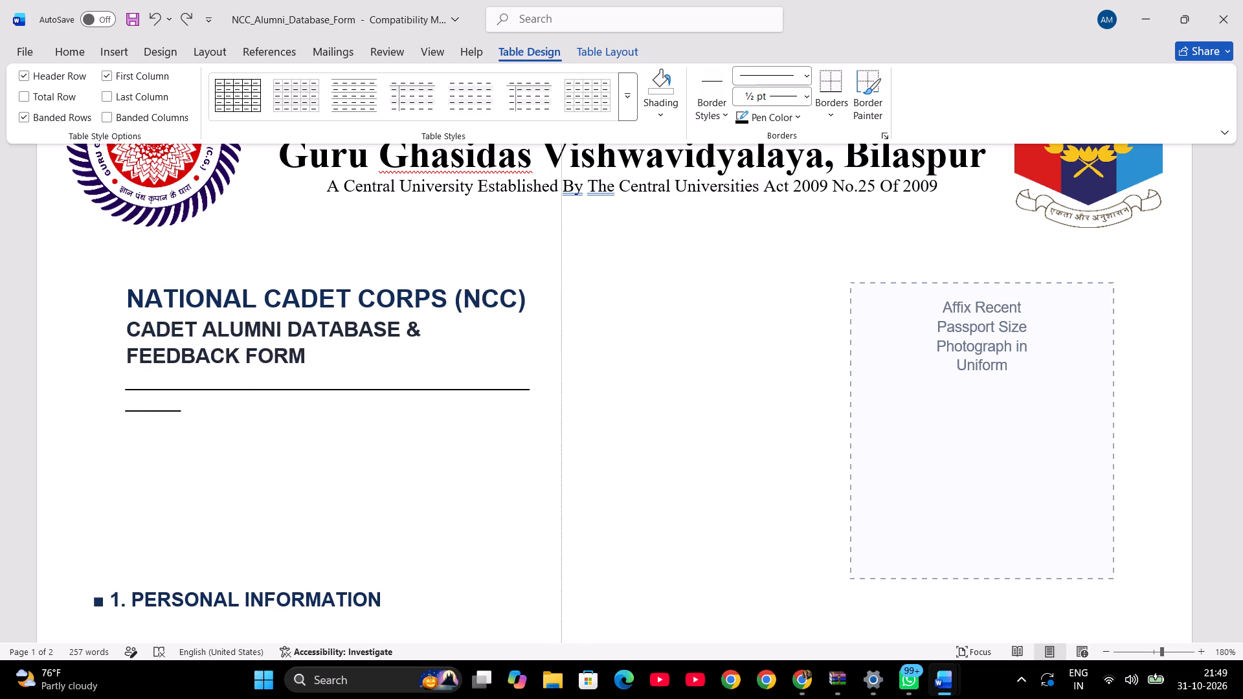
pyautogui.moveTo(571, 408); pyautogui.dragTo(633, 400)
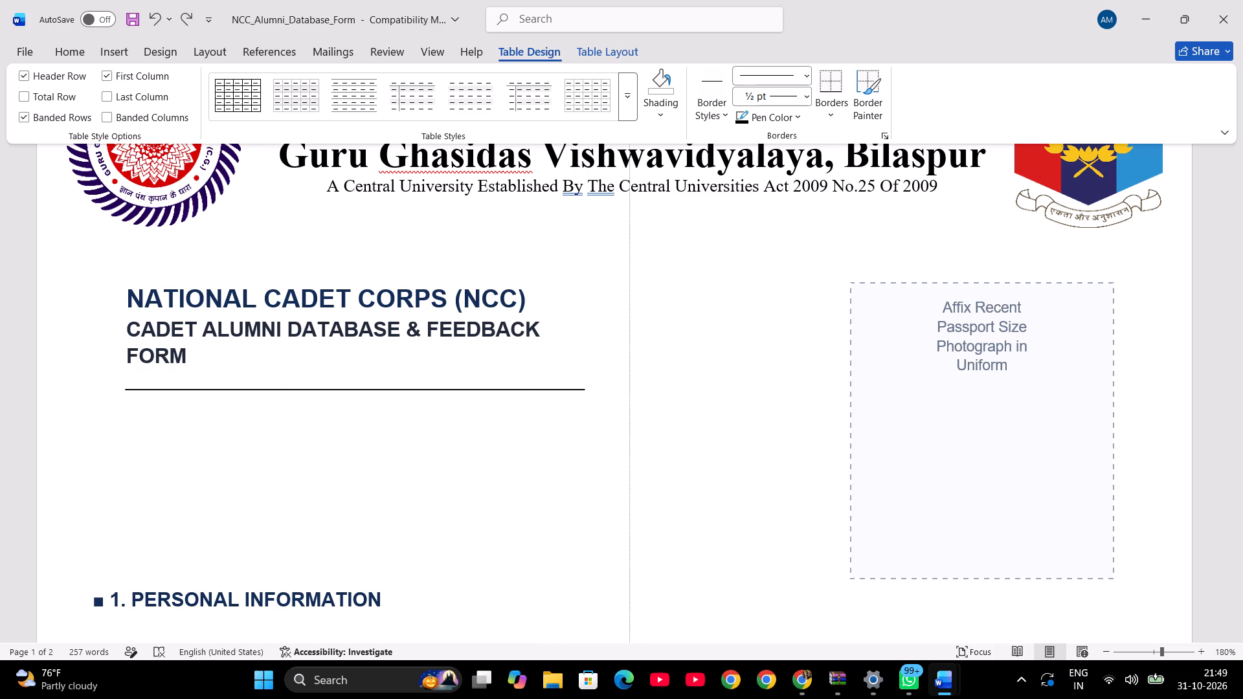
pyautogui.moveTo(633, 400); pyautogui.dragTo(642, 400)
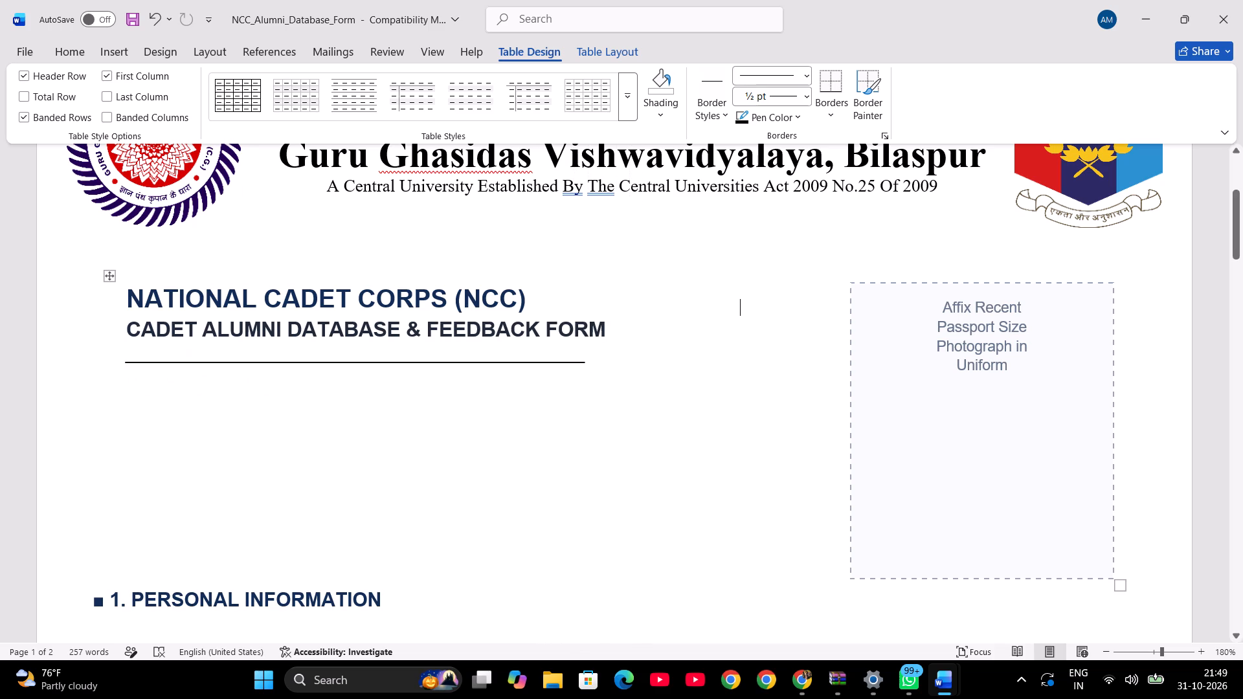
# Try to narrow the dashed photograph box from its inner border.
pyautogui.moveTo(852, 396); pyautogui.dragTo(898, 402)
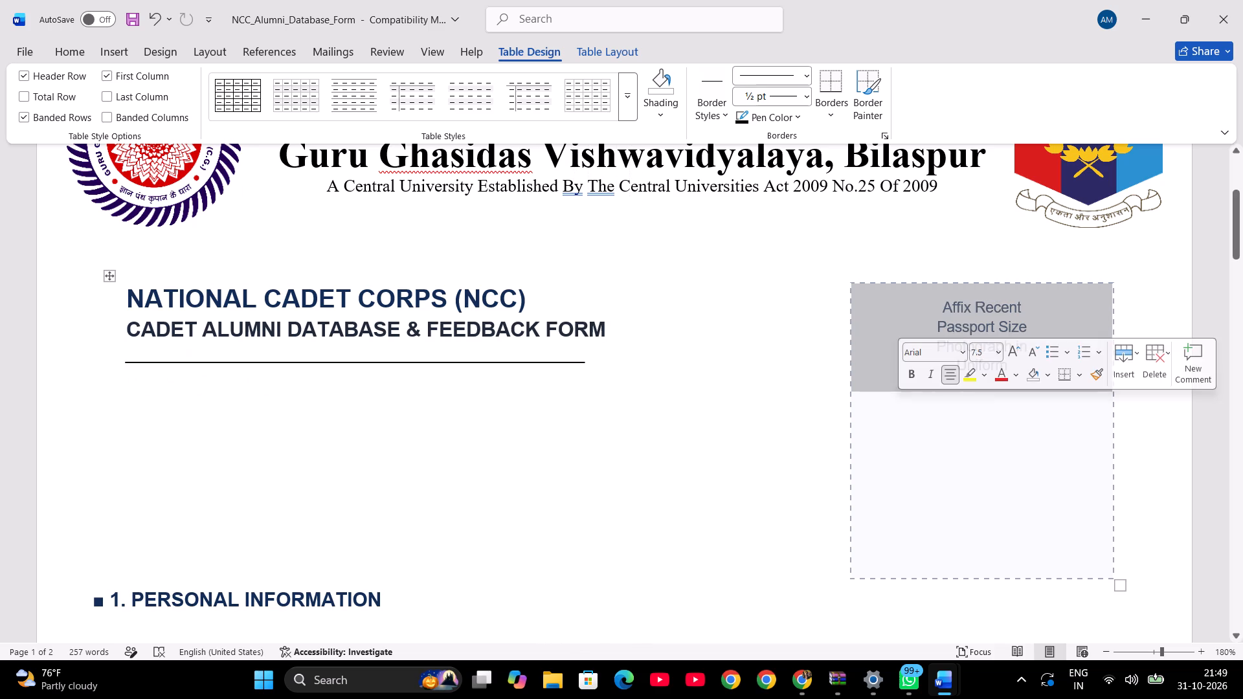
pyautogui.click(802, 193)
# Reduce the line spacing from the Personal Information heading through the signature block so the form fits on one page.
pyautogui.keyDown('ctrl'); pyautogui.scroll(-3, 803, 312); pyautogui.keyUp('ctrl')
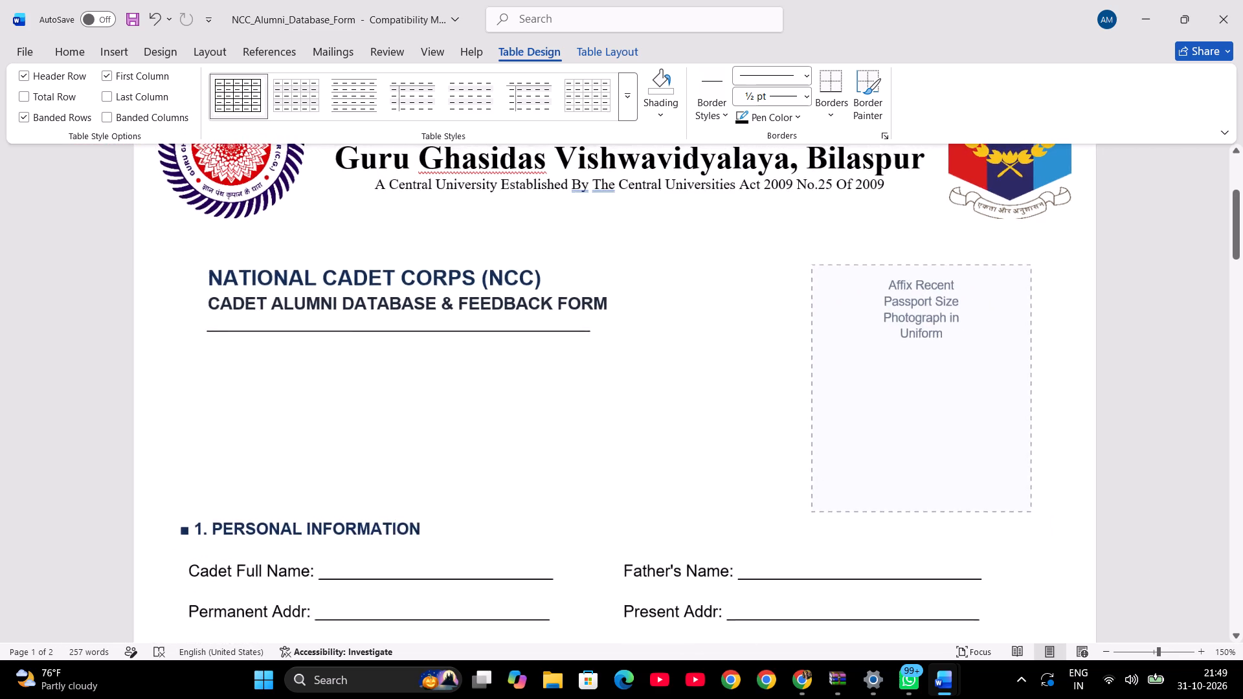
pyautogui.keyDown('ctrl'); pyautogui.scroll(-7, 803, 312); pyautogui.keyUp('ctrl')
pyautogui.keyDown('ctrl'); pyautogui.scroll(4, 803, 312); pyautogui.keyUp('ctrl')
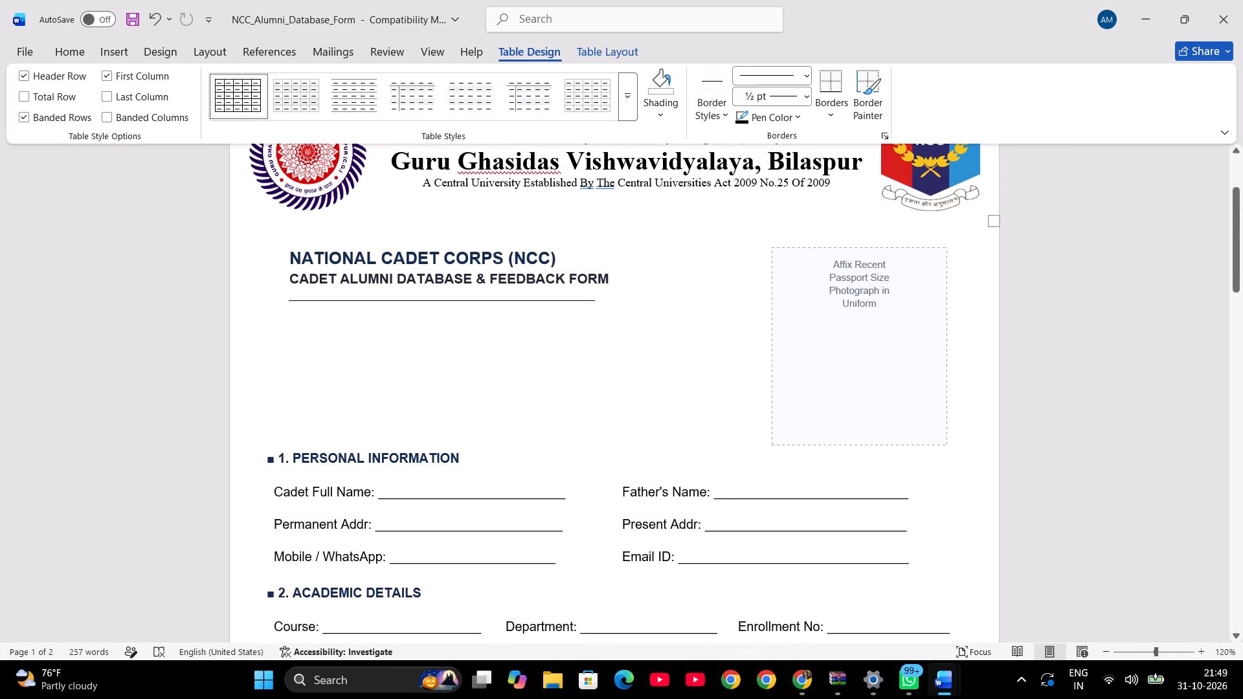
pyautogui.moveTo(259, 461); pyautogui.dragTo(522, 698)
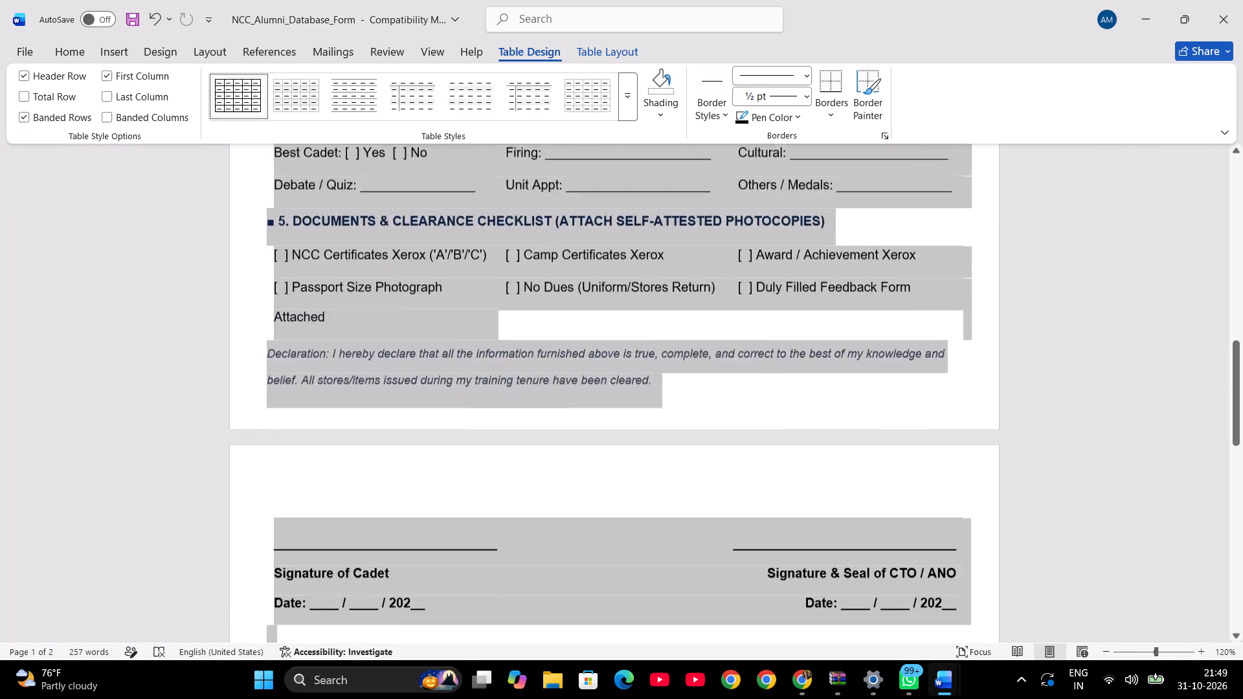
pyautogui.moveTo(522, 698); pyautogui.dragTo(460, 216)
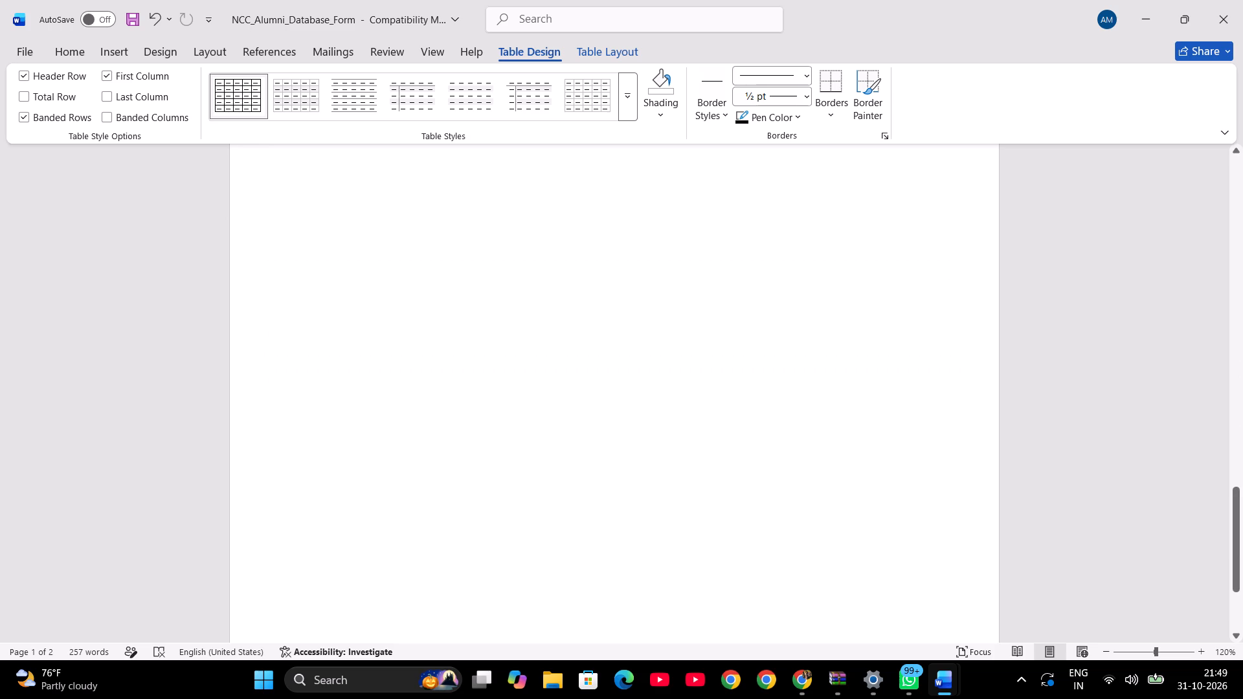
pyautogui.moveTo(460, 216); pyautogui.dragTo(499, 278)
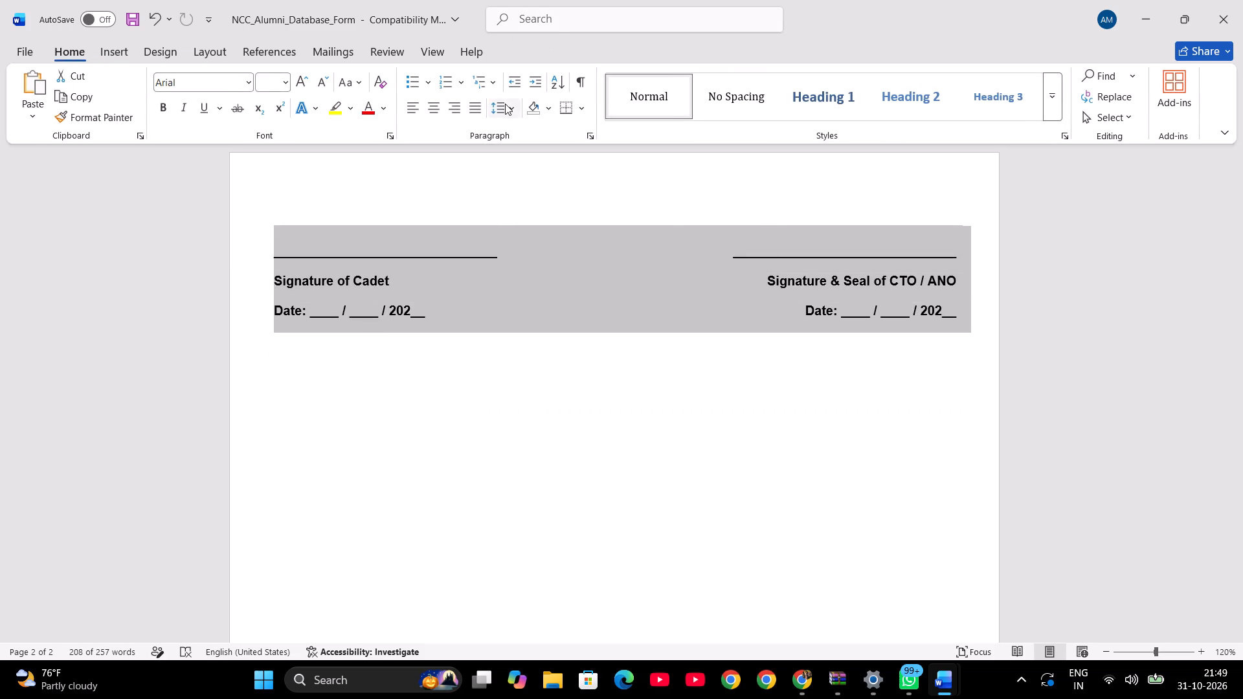
pyautogui.click(505, 104)
pyautogui.click(550, 172)
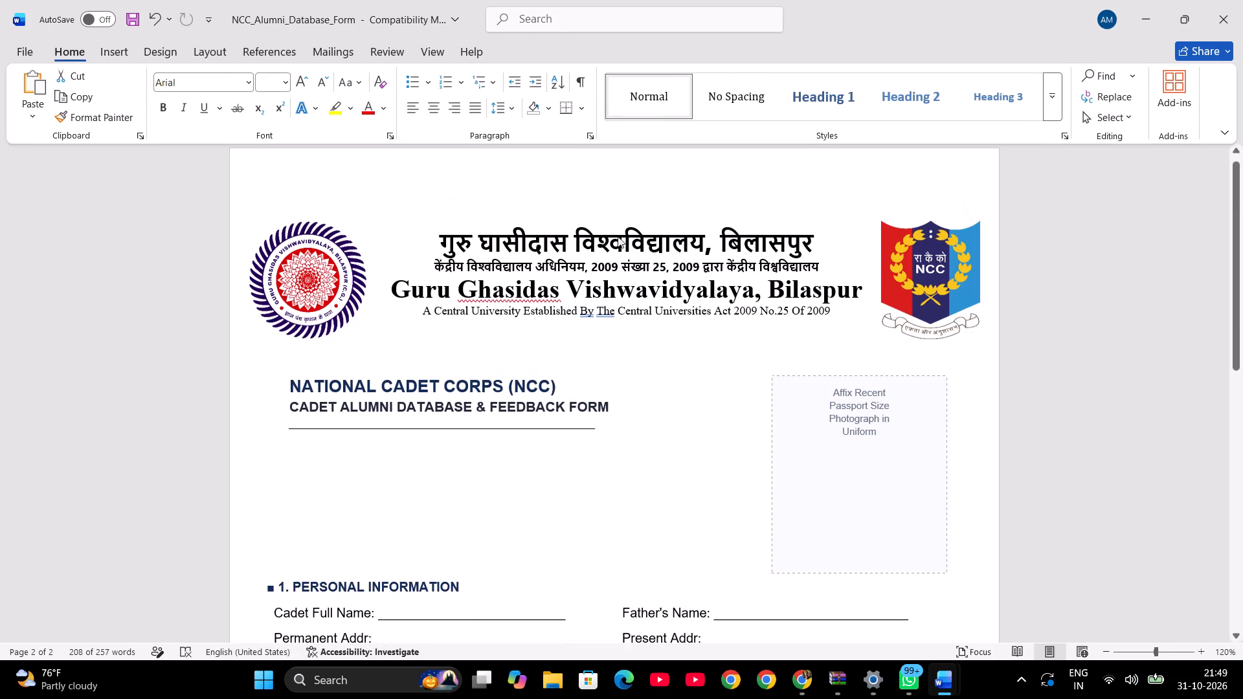
pyautogui.scroll(-1, 682, 392)
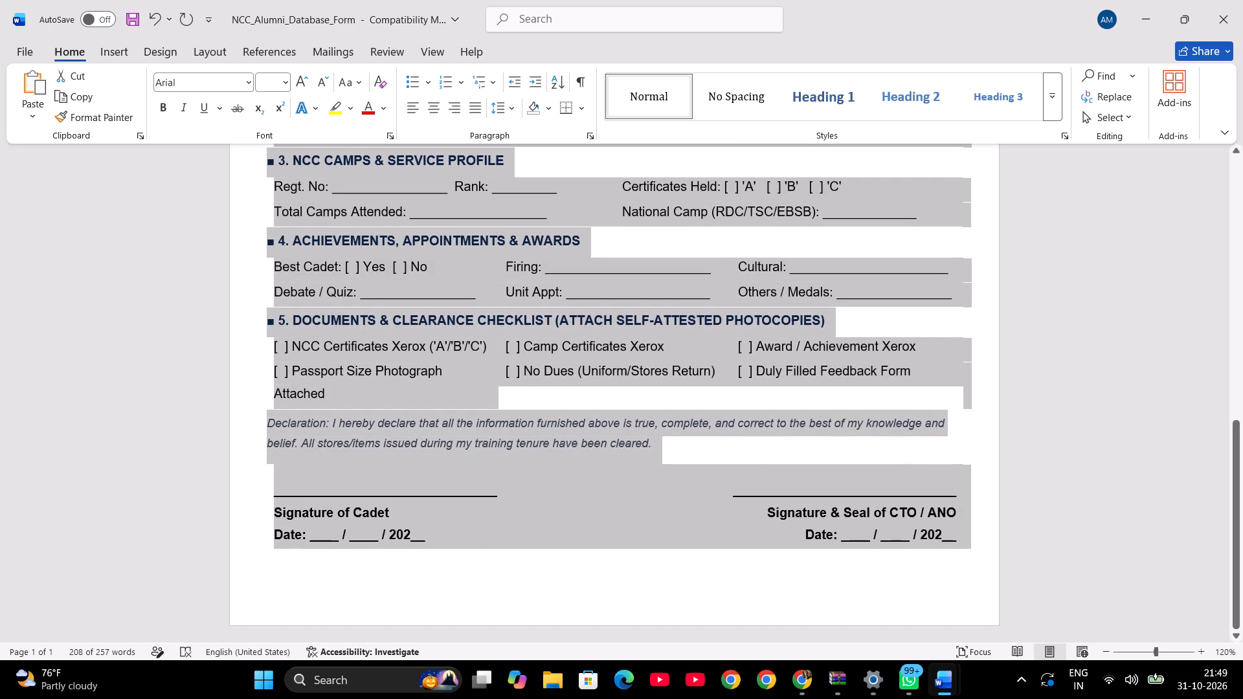
pyautogui.scroll(1, 724, 411)
pyautogui.scroll(-1, 724, 411)
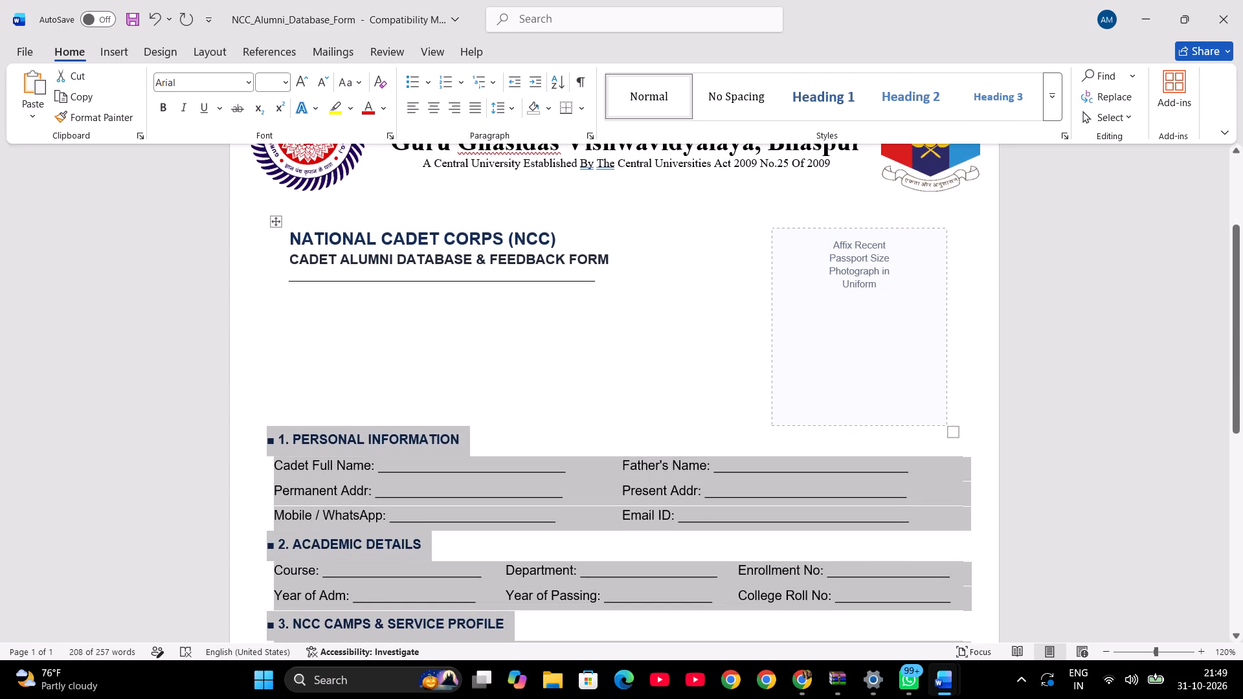
pyautogui.click(599, 363)
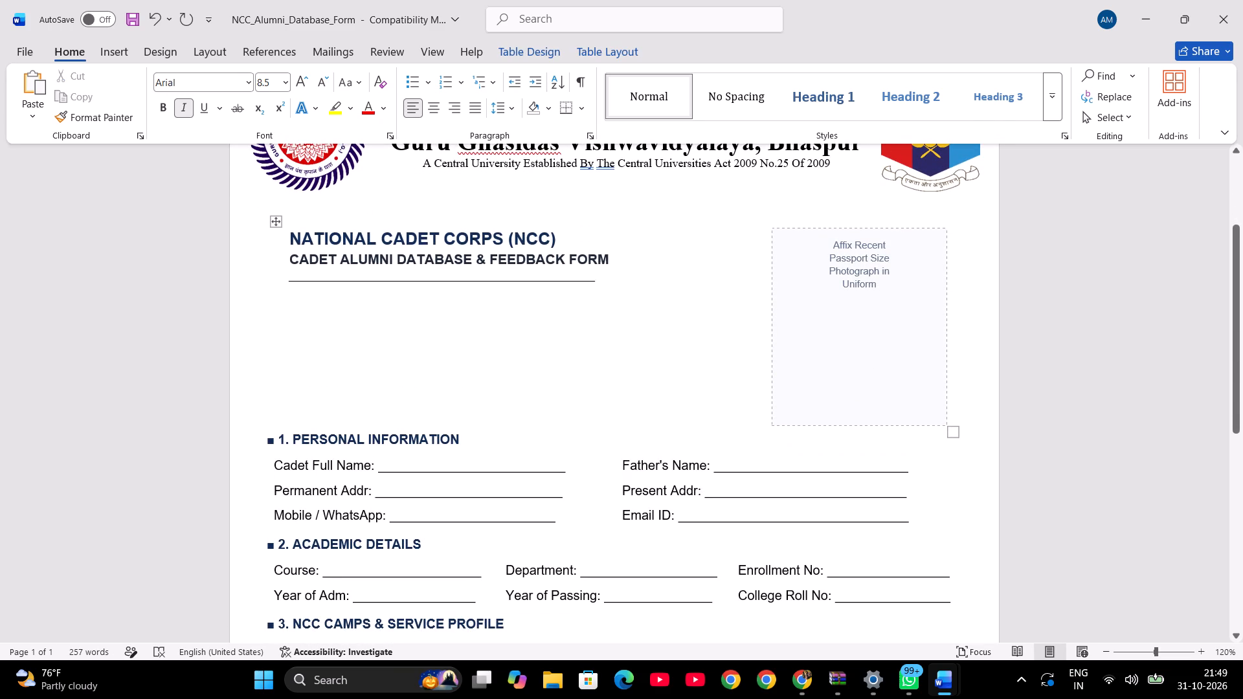
# Insert two blank lines above the "NATIONAL CADET CORPS (NCC)" heading in the title cell.
pyautogui.click(289, 237)
pyautogui.press('Return')
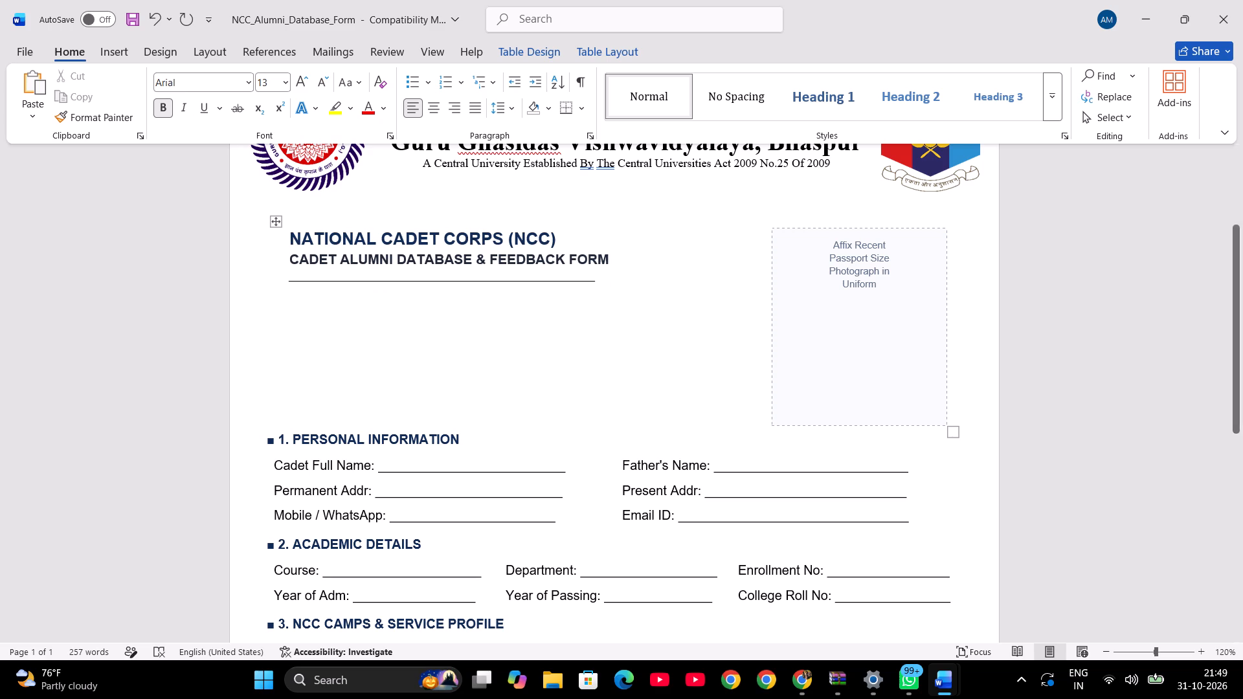
pyautogui.press('Return')
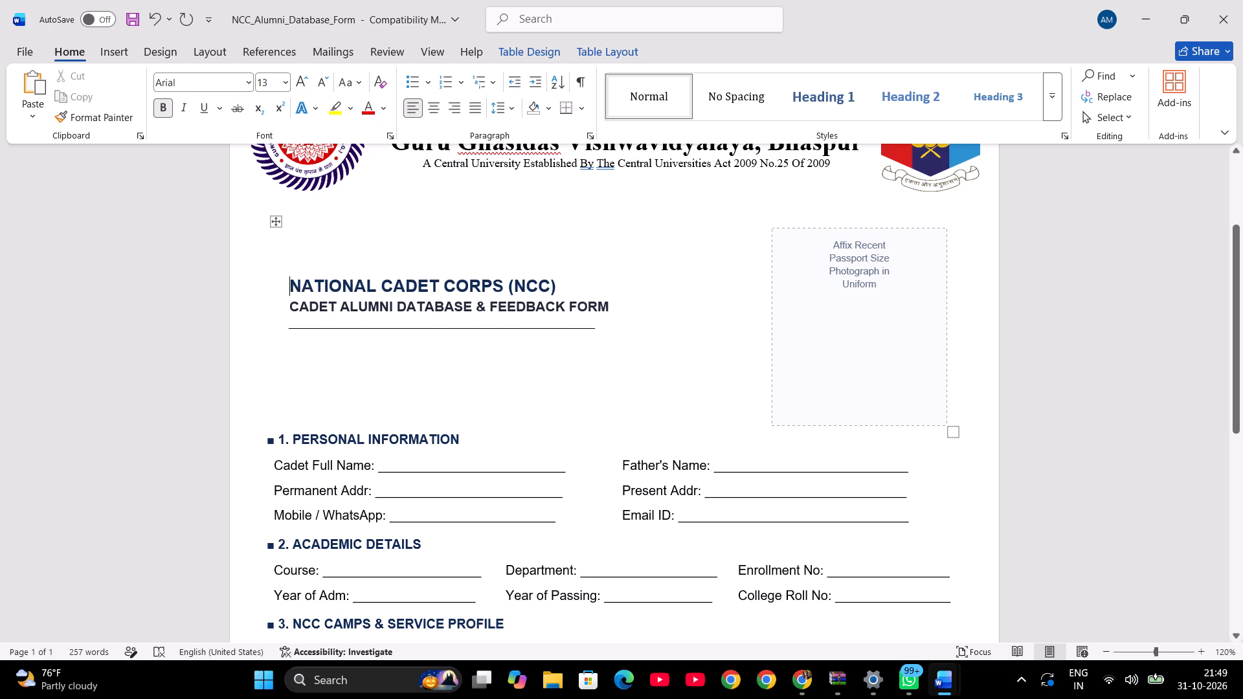
# Shrink the title table in height and width, and narrow the dashed photograph box closer to passport-photo proportions.
pyautogui.click(796, 306)
pyautogui.moveTo(956, 435); pyautogui.dragTo(928, 395)
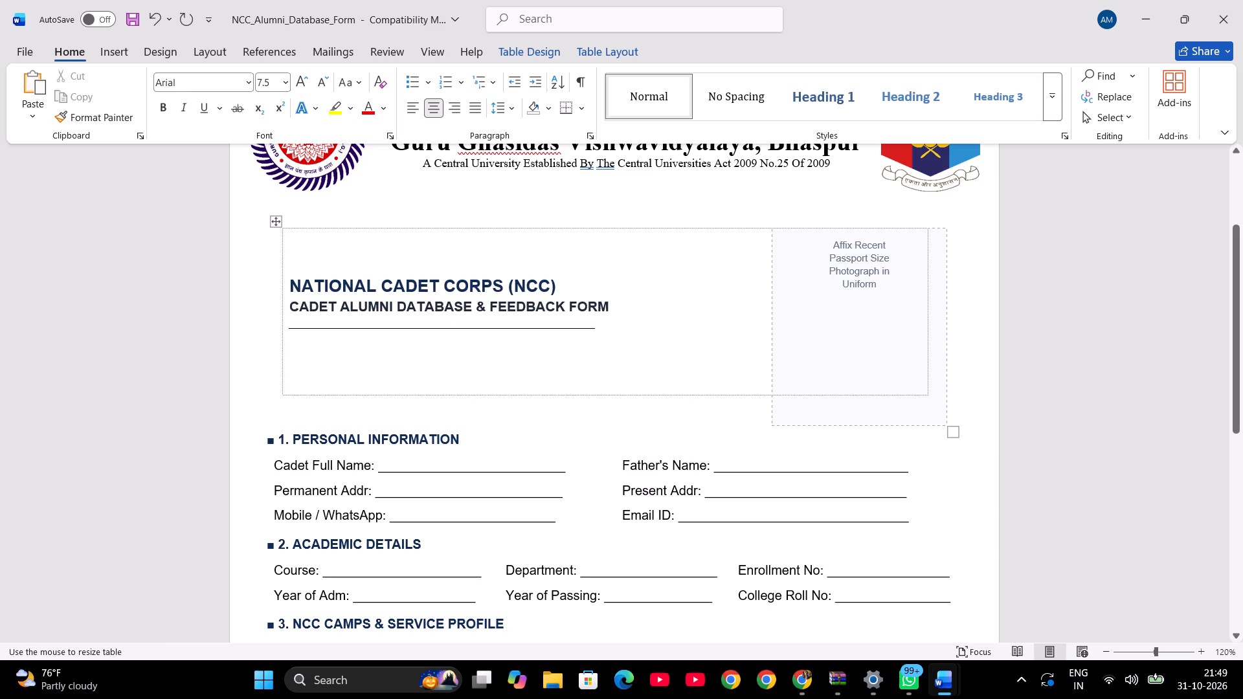
pyautogui.moveTo(928, 395); pyautogui.dragTo(926, 375)
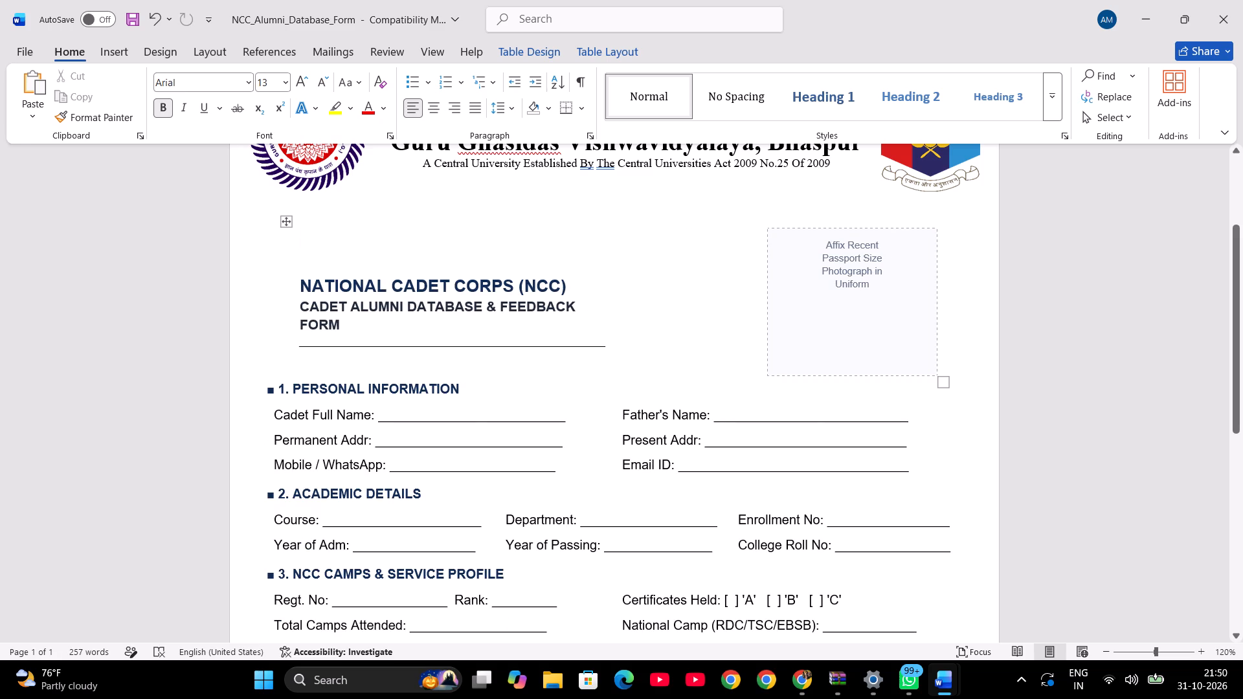
pyautogui.moveTo(766, 313); pyautogui.dragTo(811, 309)
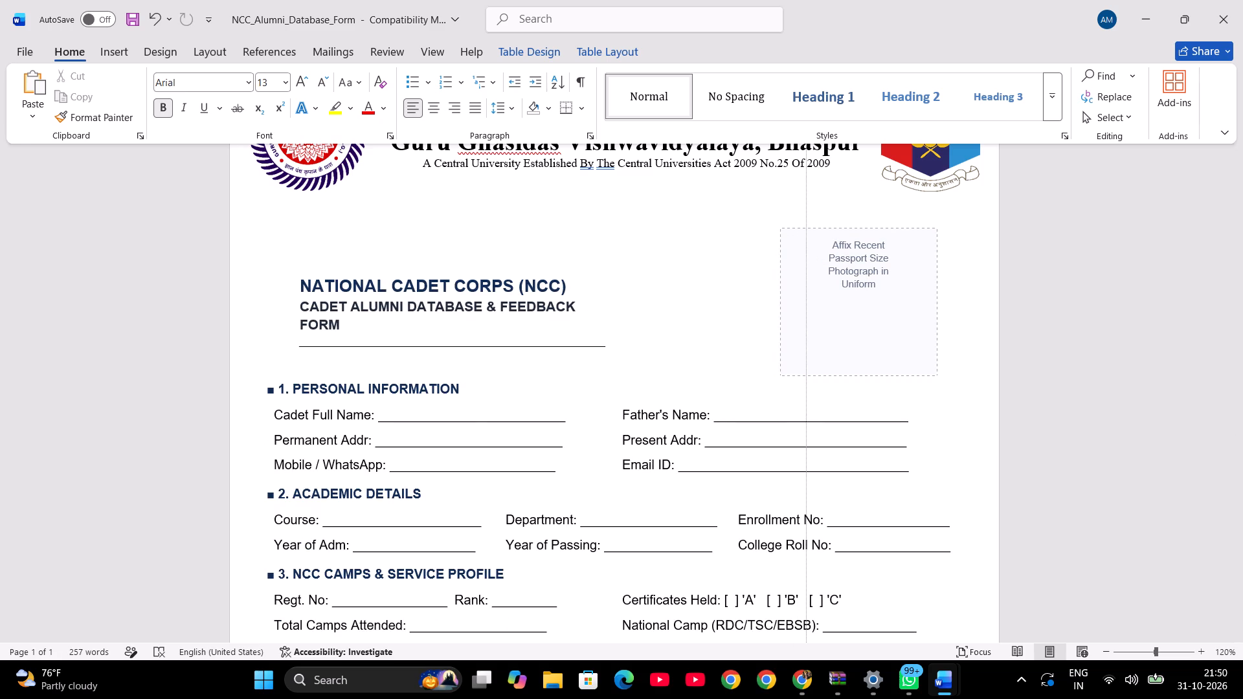
pyautogui.moveTo(811, 309); pyautogui.dragTo(822, 311)
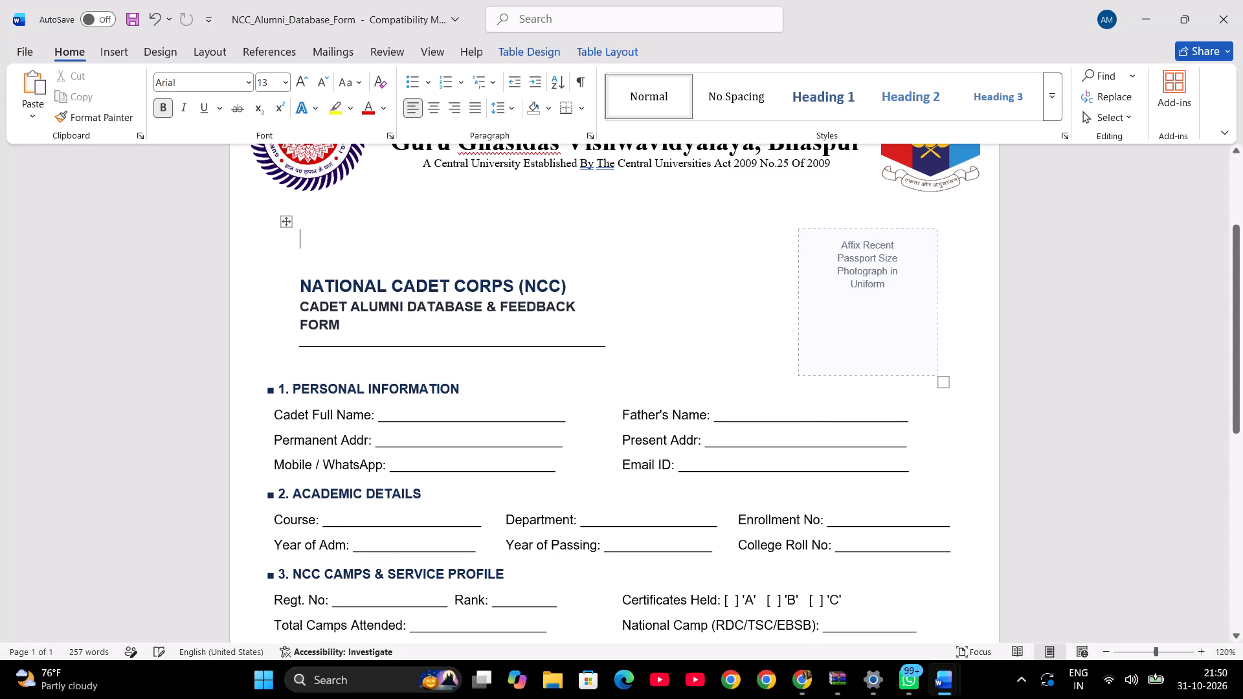
# Remove one of the two blank lines above the "NATIONAL CADET CORPS (NCC)" heading.
pyautogui.click(330, 249)
pyautogui.press('BackSpace')
pyautogui.press('Down')
pyautogui.press('BackSpace')
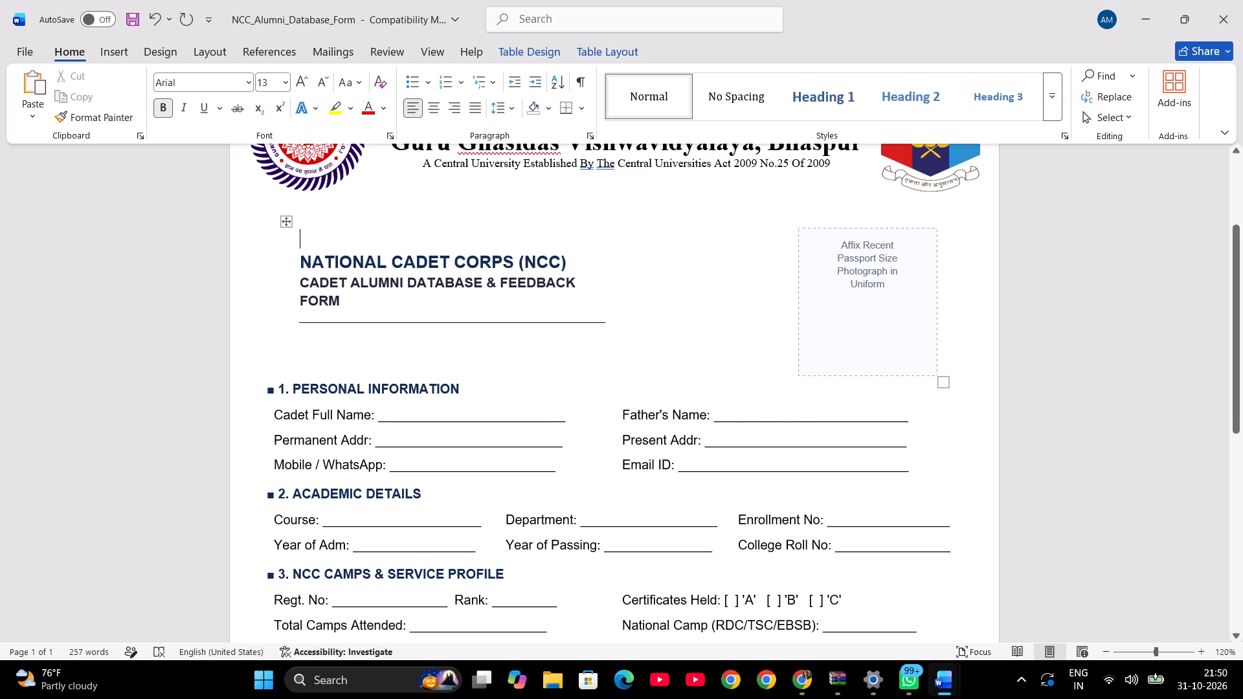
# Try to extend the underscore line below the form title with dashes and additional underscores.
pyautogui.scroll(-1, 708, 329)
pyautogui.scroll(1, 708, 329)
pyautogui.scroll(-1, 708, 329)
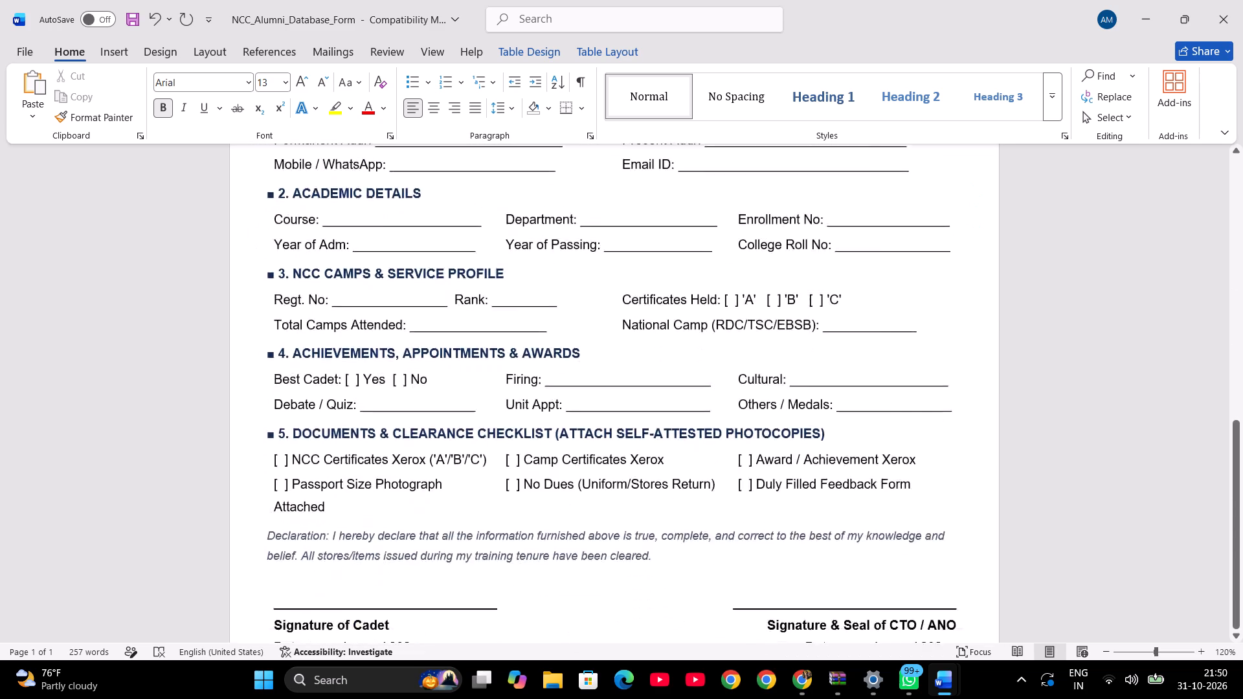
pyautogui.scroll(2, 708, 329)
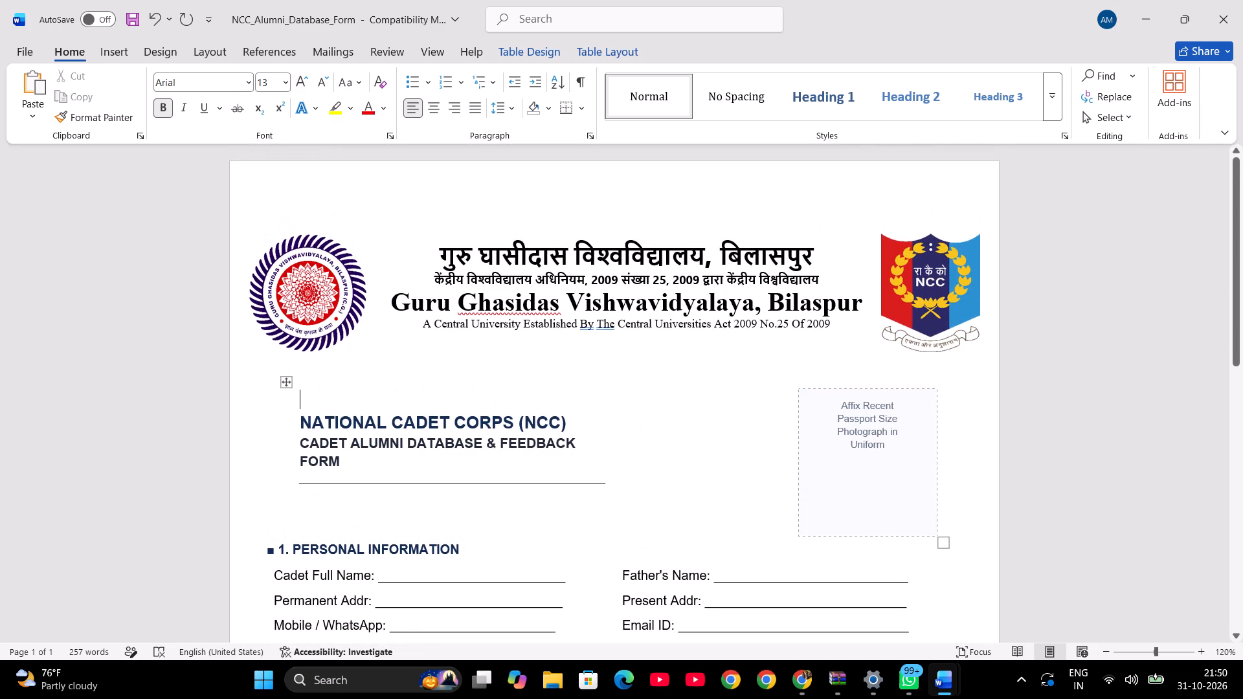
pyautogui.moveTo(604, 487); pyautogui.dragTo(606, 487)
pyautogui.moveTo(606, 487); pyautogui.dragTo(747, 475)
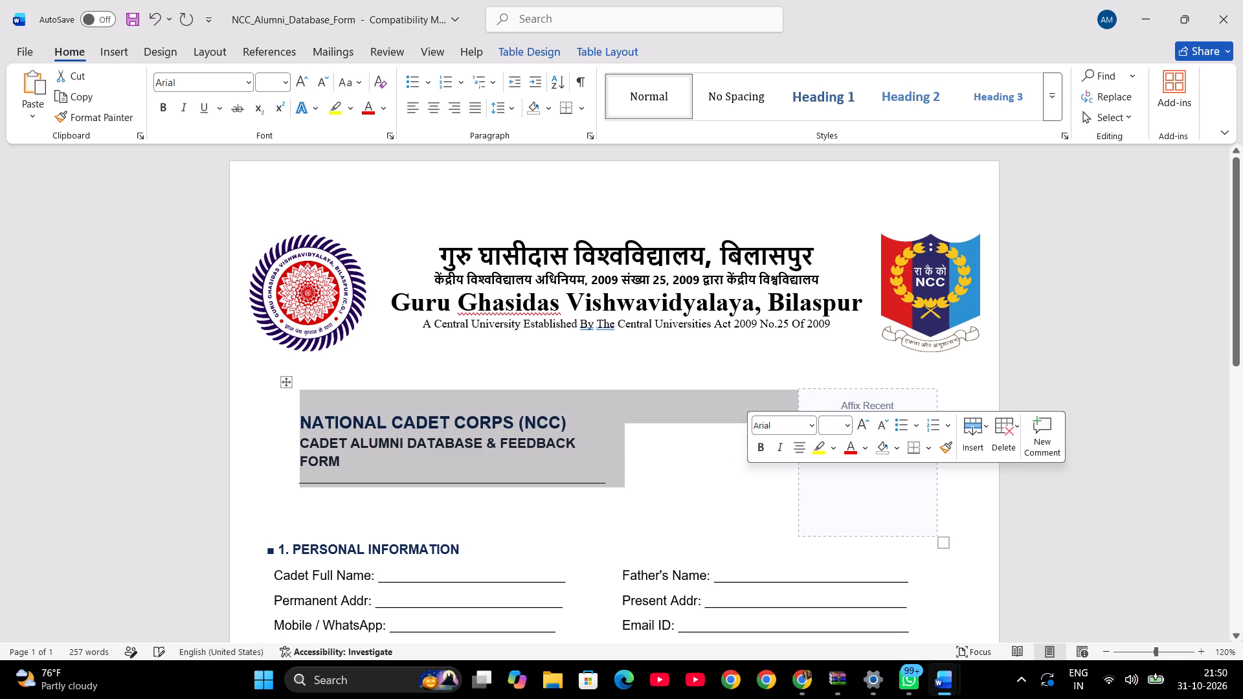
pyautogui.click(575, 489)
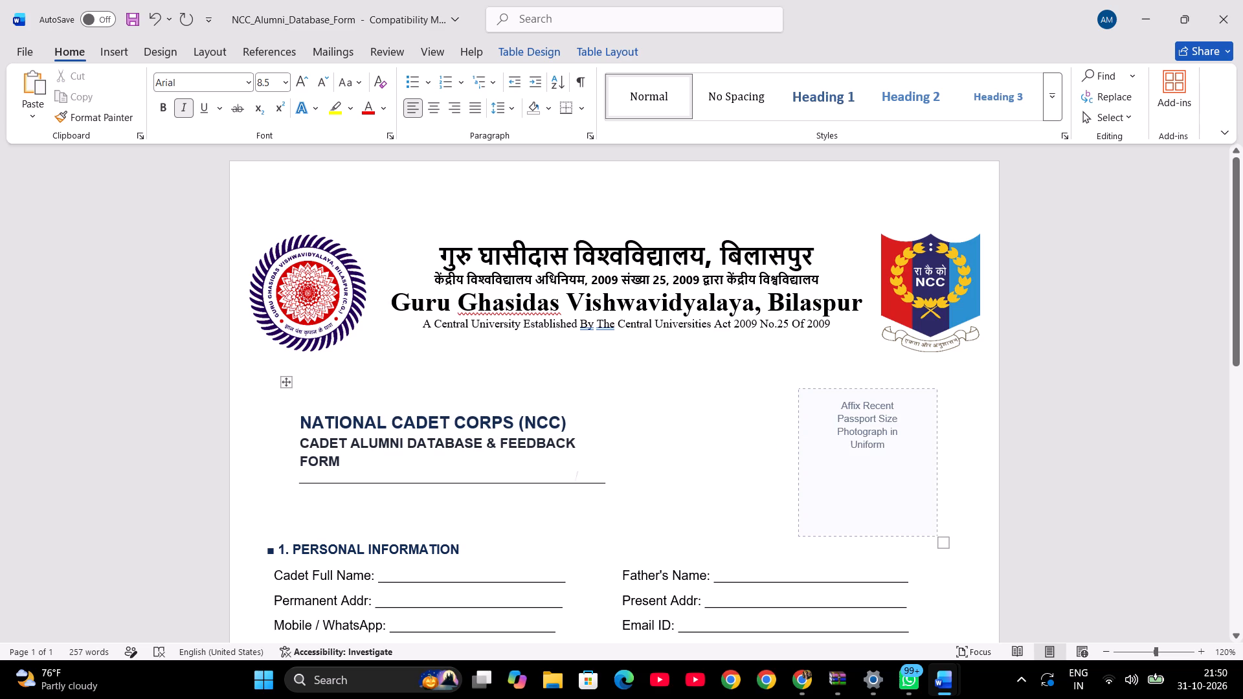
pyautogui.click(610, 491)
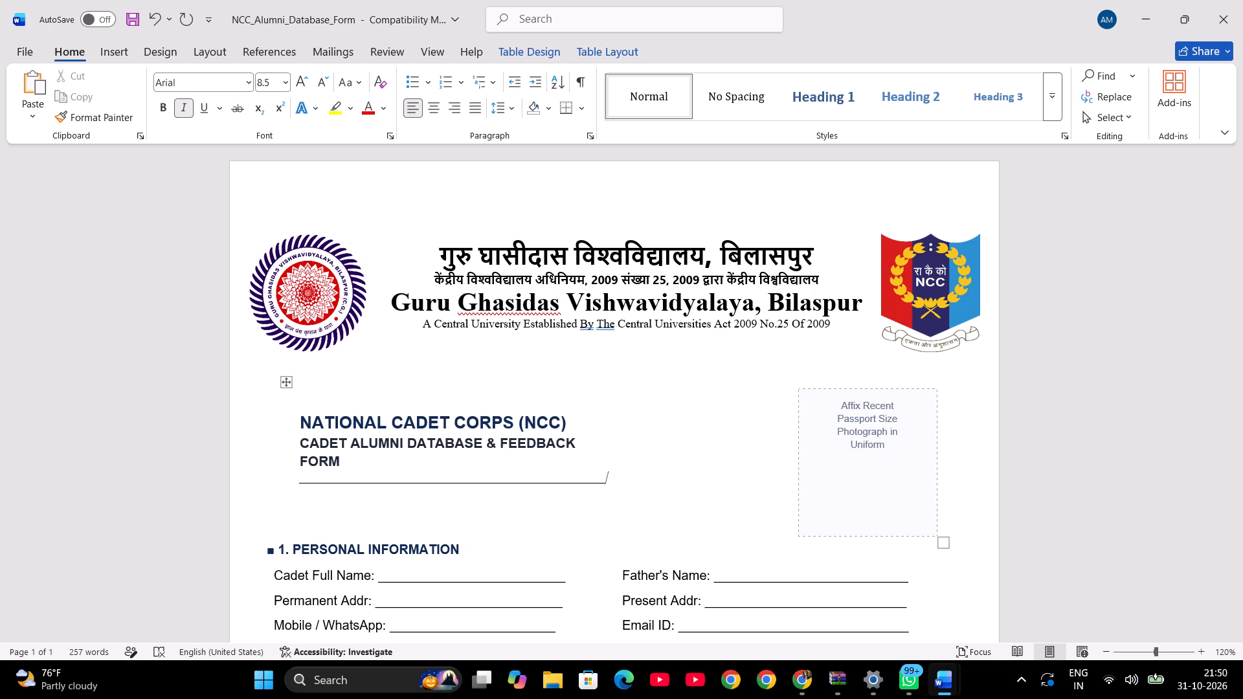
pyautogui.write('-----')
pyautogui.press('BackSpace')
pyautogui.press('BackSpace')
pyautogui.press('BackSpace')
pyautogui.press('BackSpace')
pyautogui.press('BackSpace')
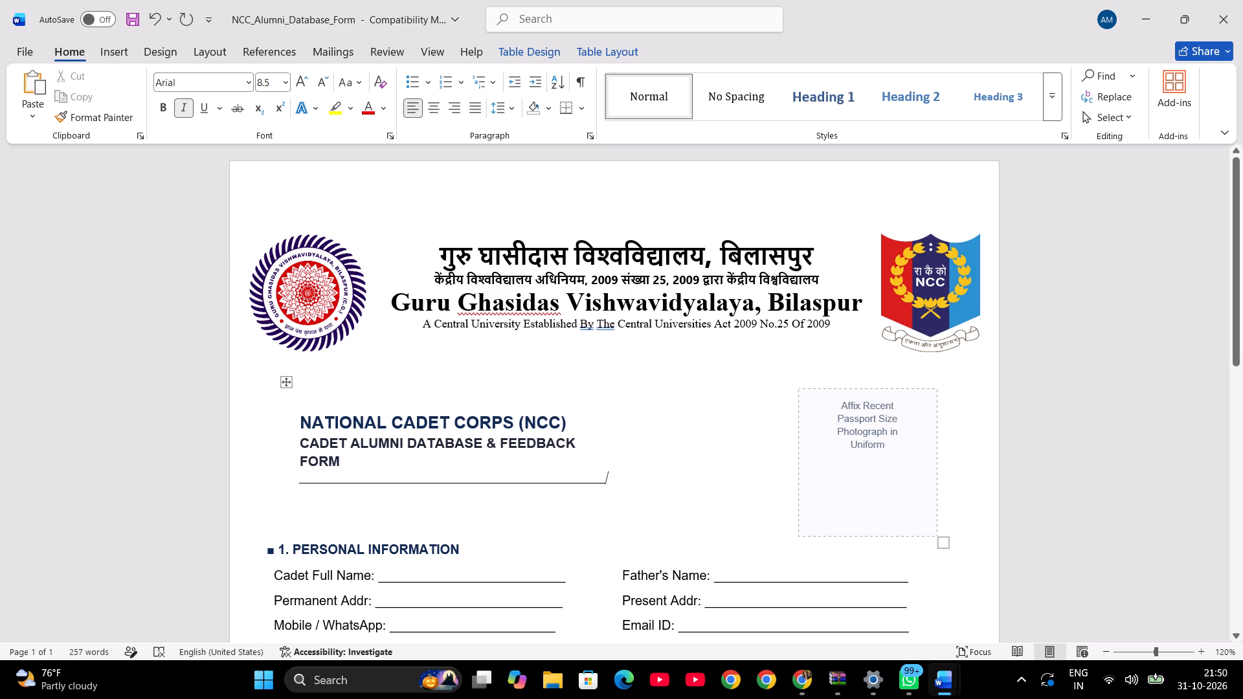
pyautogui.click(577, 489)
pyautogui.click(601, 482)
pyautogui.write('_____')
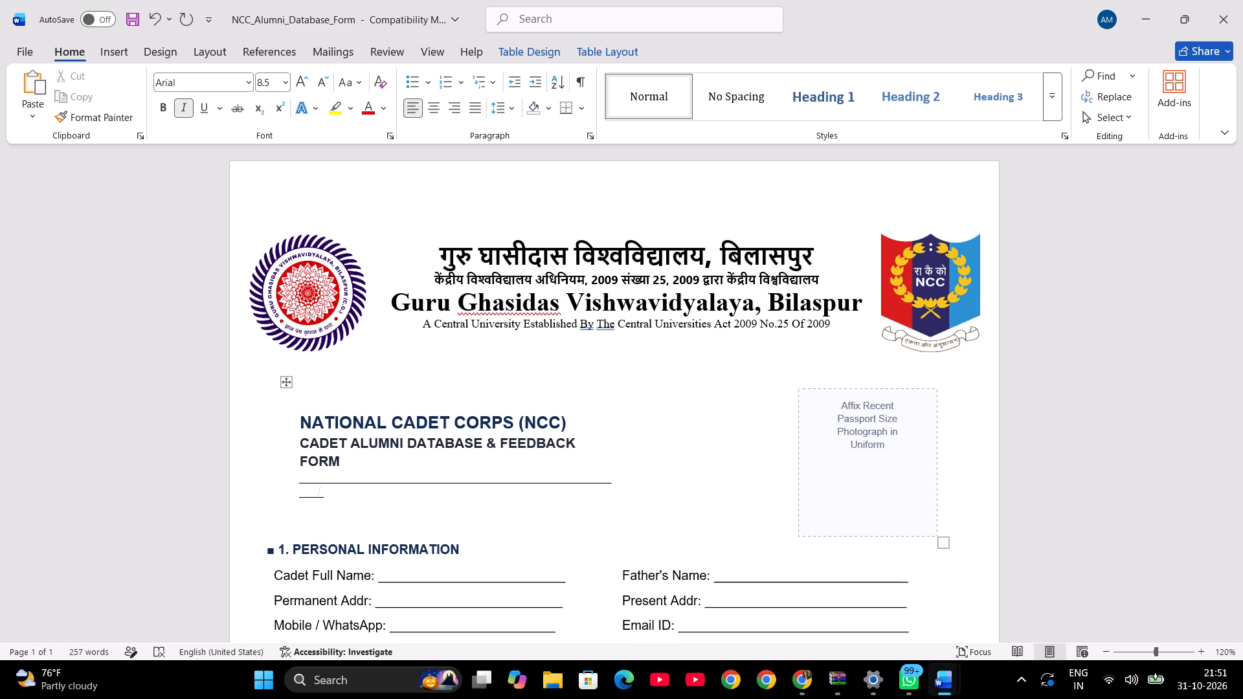
# Delete the underscore line beneath "CADET ALUMNI DATABASE & FEEDBACK FORM".
pyautogui.press('BackSpace')
pyautogui.press('BackSpace')
pyautogui.press('BackSpace')
pyautogui.press('BackSpace')
pyautogui.press('BackSpace')
pyautogui.press('BackSpace')
pyautogui.press('BackSpace')
pyautogui.press('BackSpace')
pyautogui.press('BackSpace')
pyautogui.press('BackSpace')
pyautogui.press('BackSpace')
pyautogui.press('BackSpace')
pyautogui.press('BackSpace')
pyautogui.press('BackSpace')
pyautogui.press('BackSpace')
pyautogui.press('BackSpace')
pyautogui.press('BackSpace')
pyautogui.press('BackSpace')
pyautogui.press('BackSpace')
pyautogui.press('BackSpace')
pyautogui.press('BackSpace')
pyautogui.press('BackSpace')
pyautogui.press('BackSpace')
pyautogui.press('BackSpace')
pyautogui.press('BackSpace')
pyautogui.press('BackSpace')
pyautogui.press('BackSpace')
pyautogui.press('BackSpace')
pyautogui.press('BackSpace')
pyautogui.press('BackSpace')
pyautogui.press('BackSpace')
pyautogui.press('BackSpace')
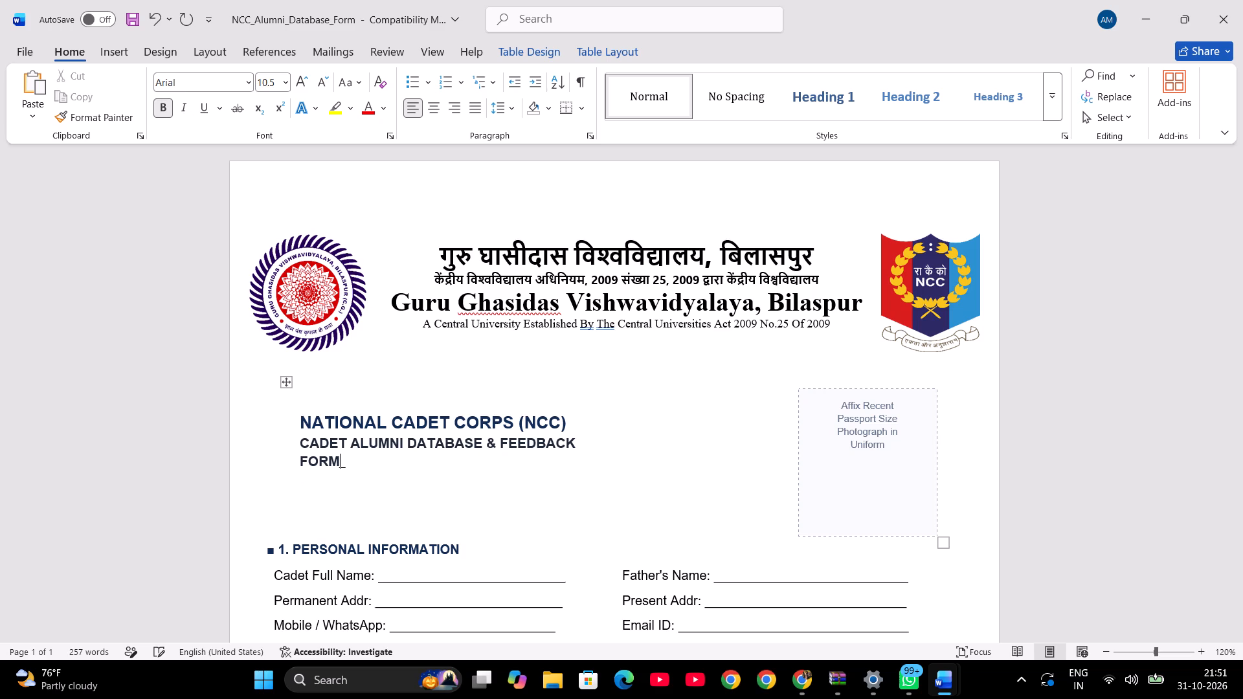
# Draw a nearly level straight line about 13.1 cm long beneath the form title, ending just before the photograph box.
pyautogui.click(126, 59)
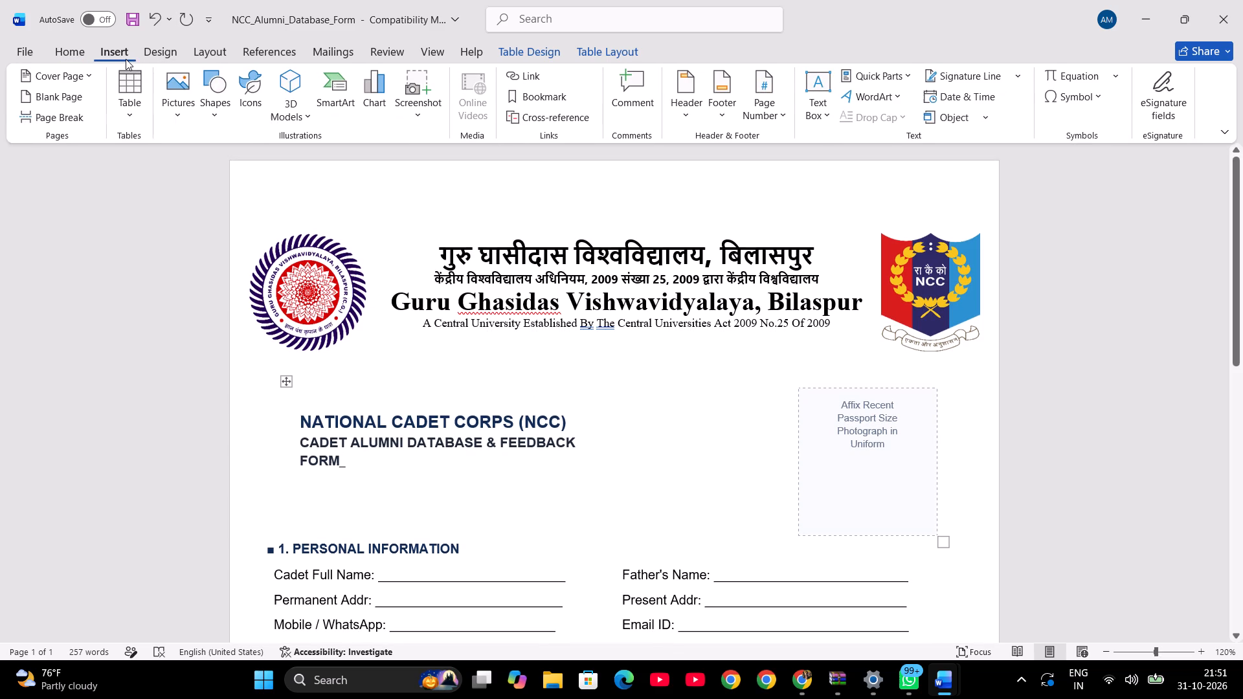
pyautogui.click(186, 114)
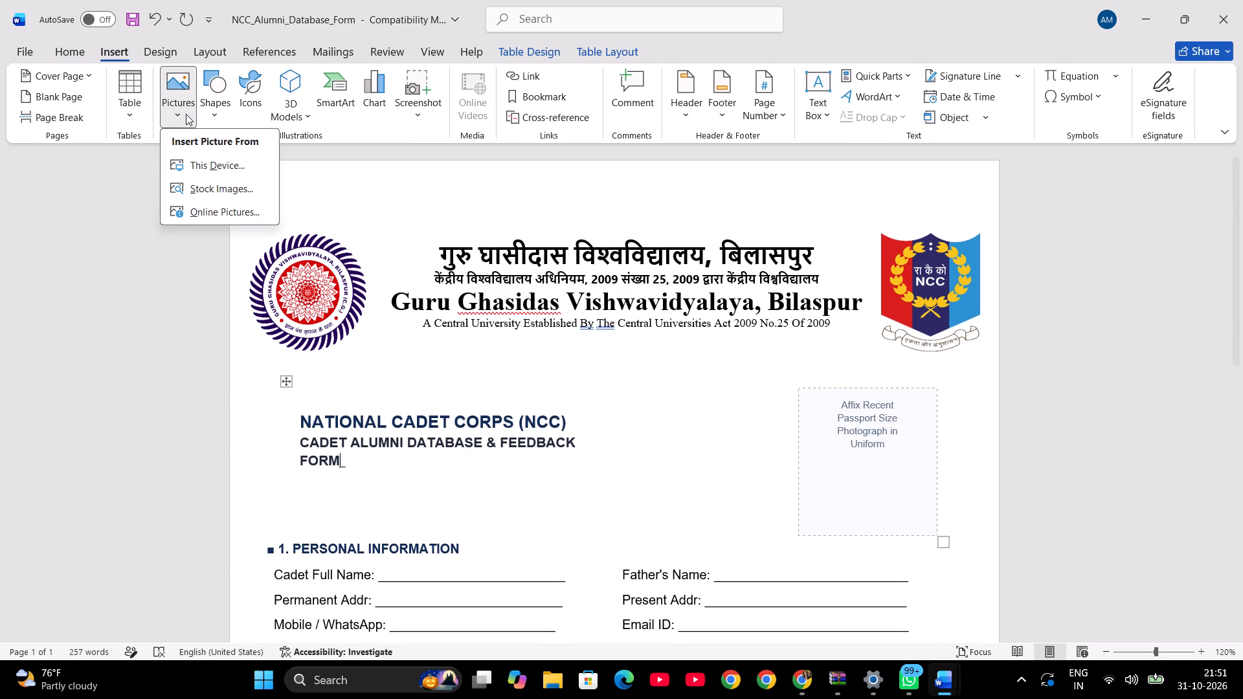
pyautogui.click(208, 109)
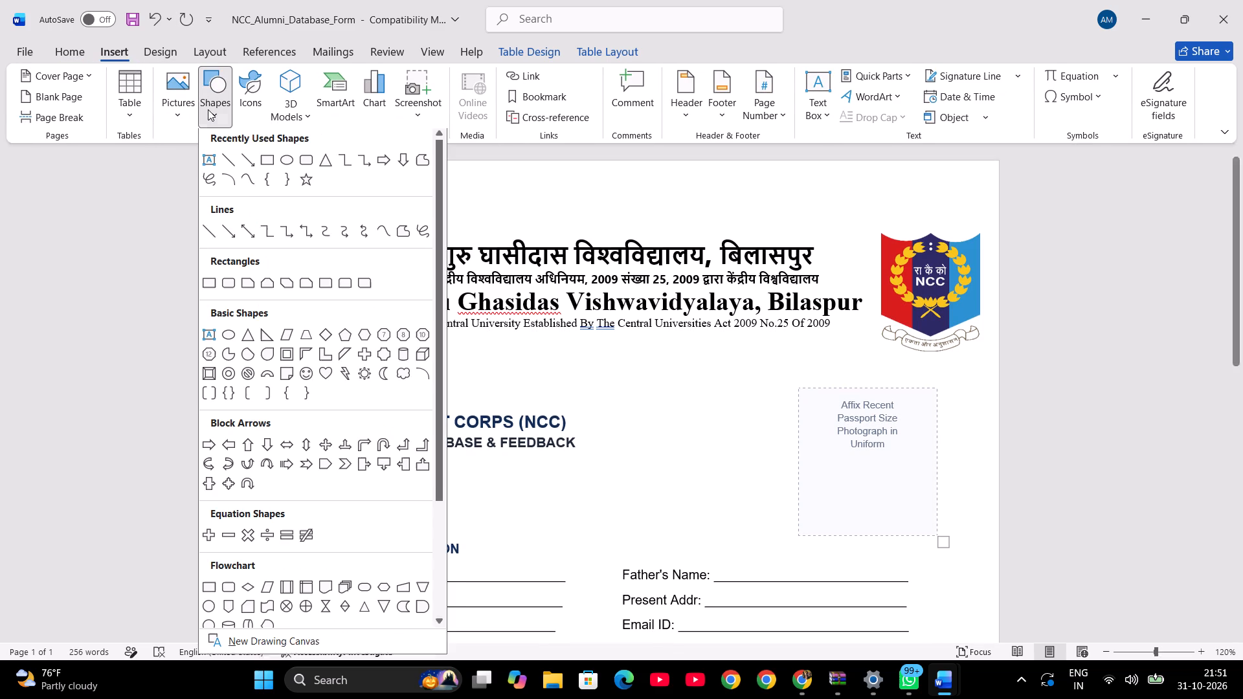
pyautogui.click(221, 160)
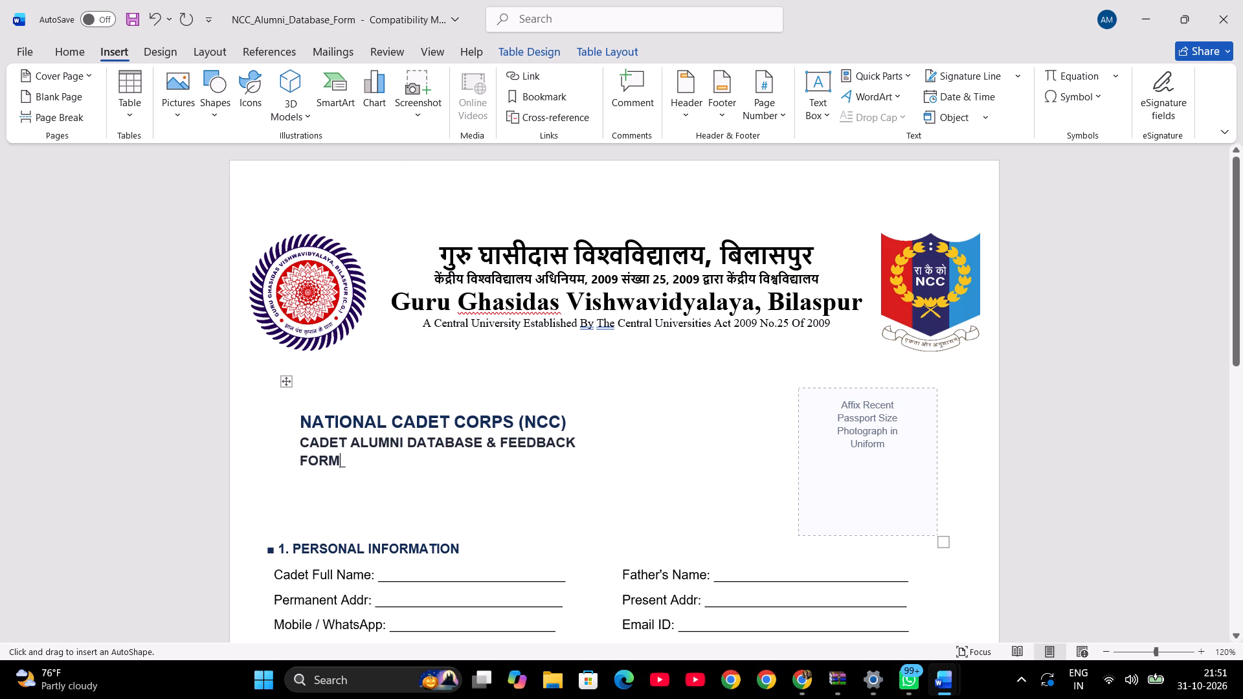
pyautogui.moveTo(298, 475); pyautogui.dragTo(719, 473)
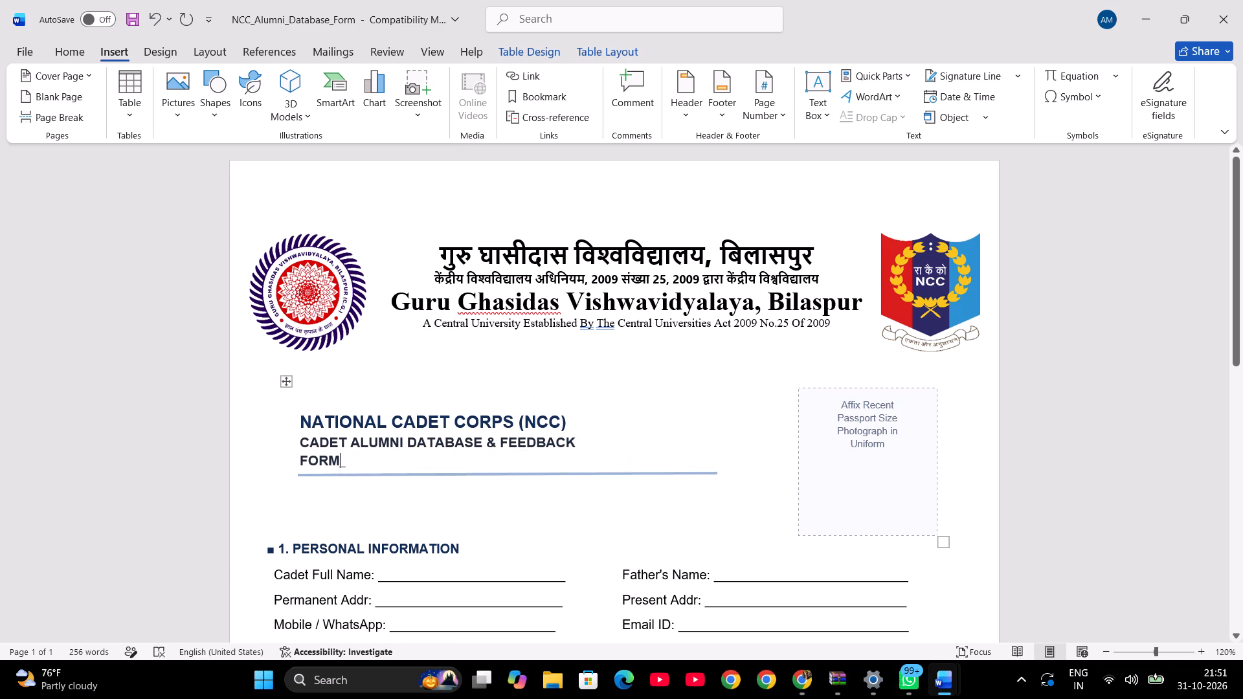
pyautogui.moveTo(719, 473); pyautogui.dragTo(758, 472)
pyautogui.moveTo(758, 472); pyautogui.dragTo(774, 469)
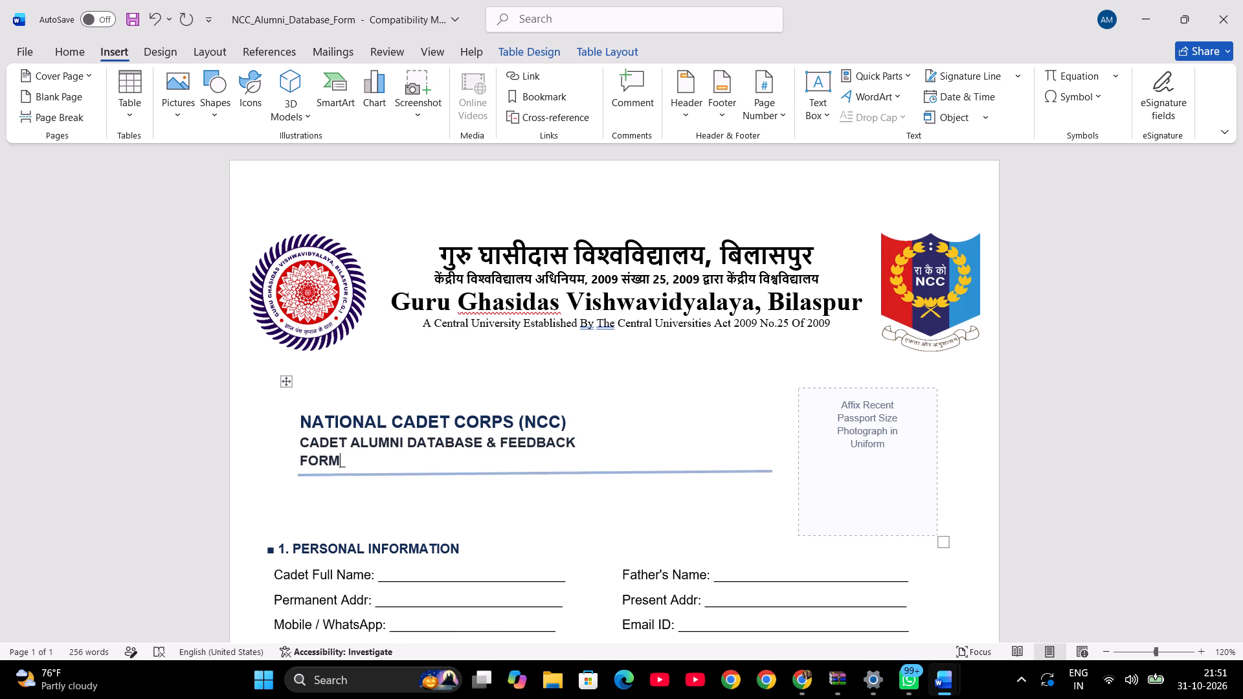
pyautogui.moveTo(774, 469); pyautogui.dragTo(779, 466)
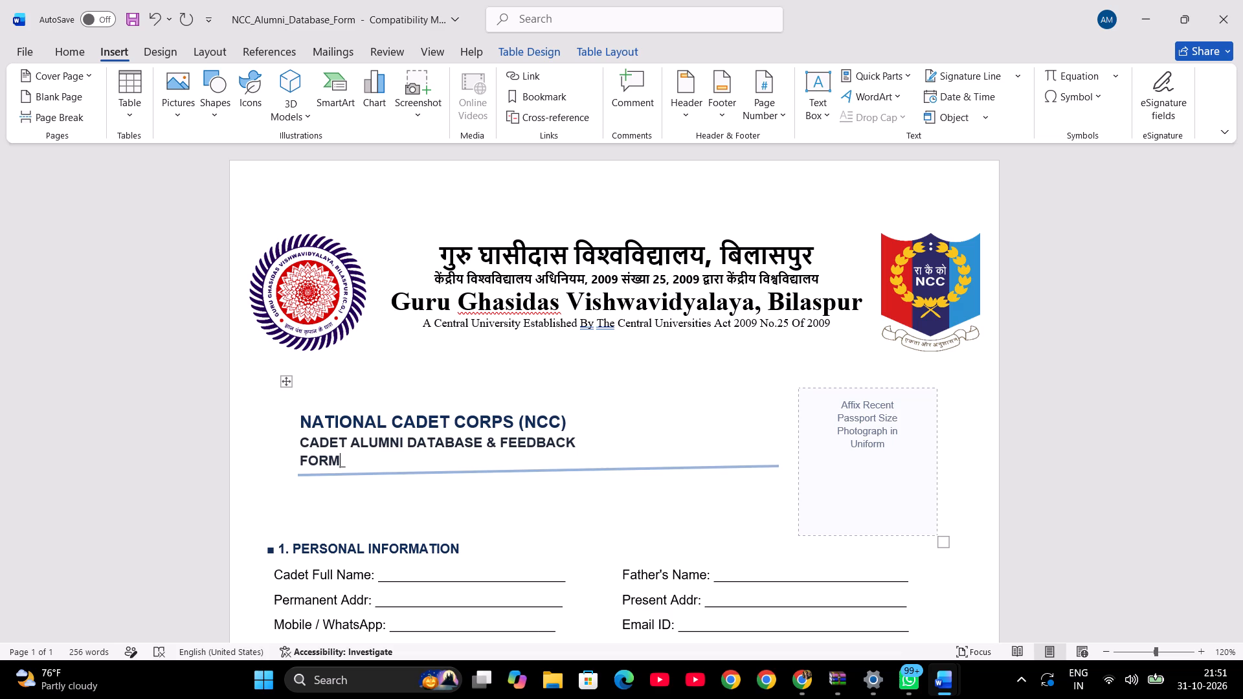
pyautogui.moveTo(779, 466); pyautogui.dragTo(778, 465)
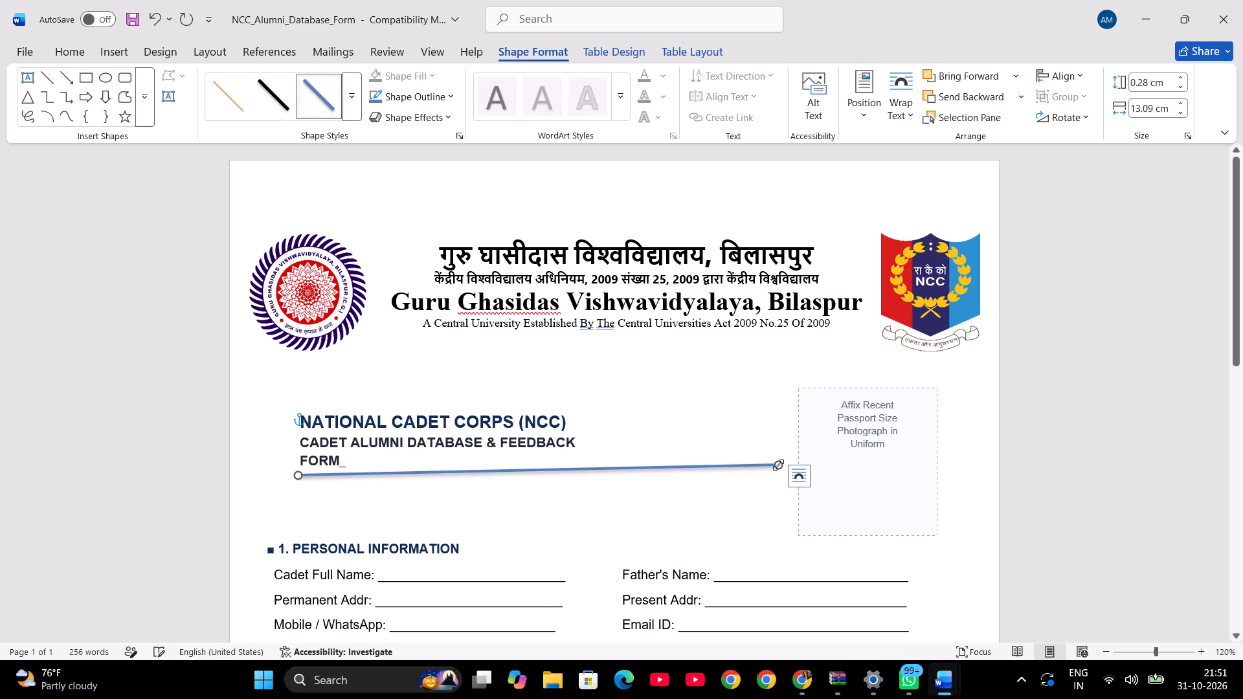
pyautogui.click(778, 465)
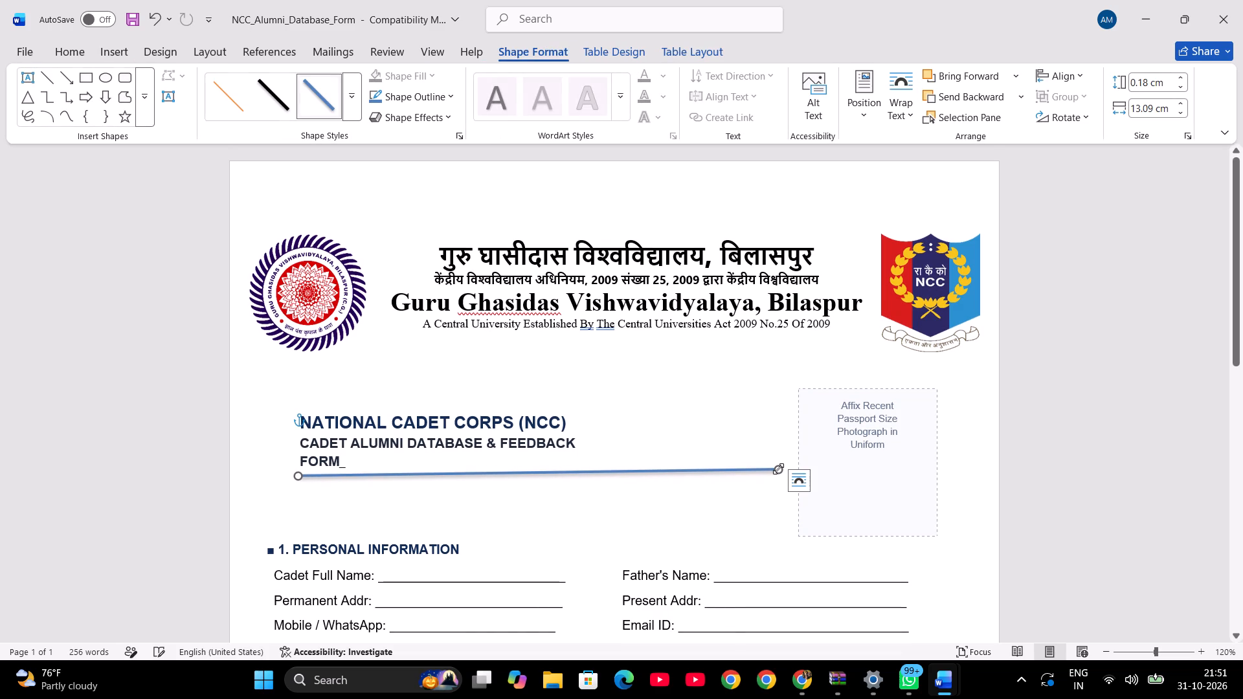
pyautogui.click(778, 469)
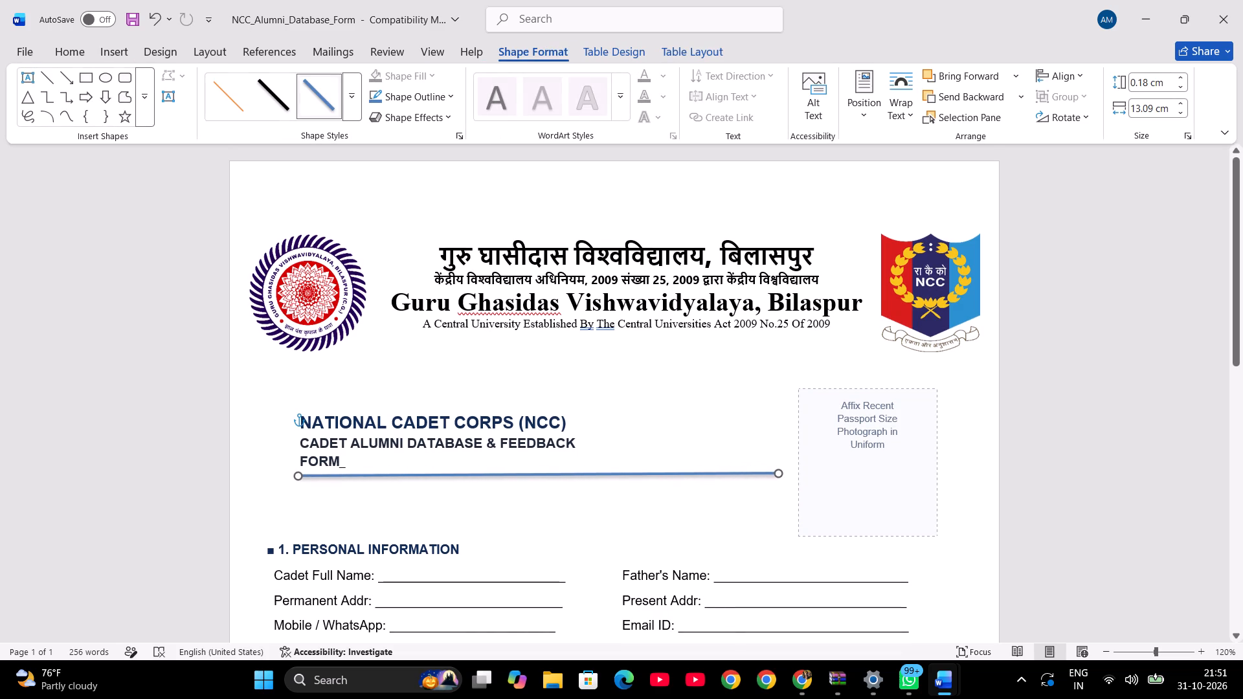
pyautogui.click(778, 471)
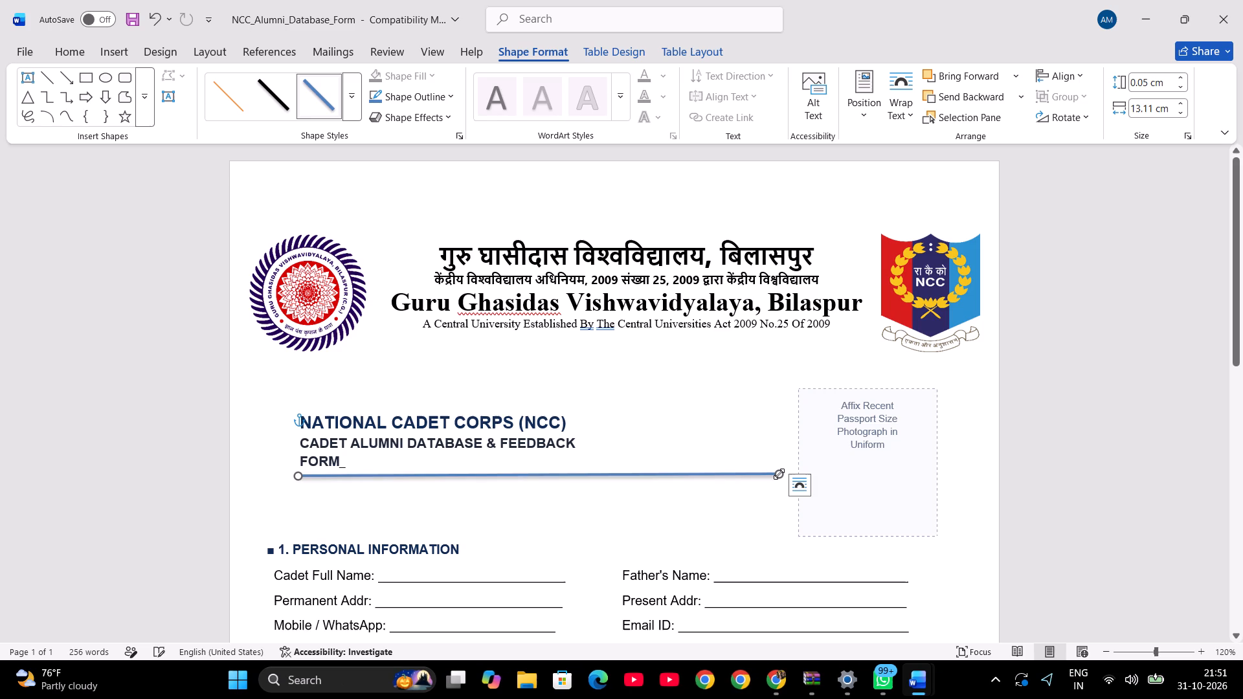
# Restyle the line beneath the form title as a thin solid black line.
pyautogui.click(706, 472)
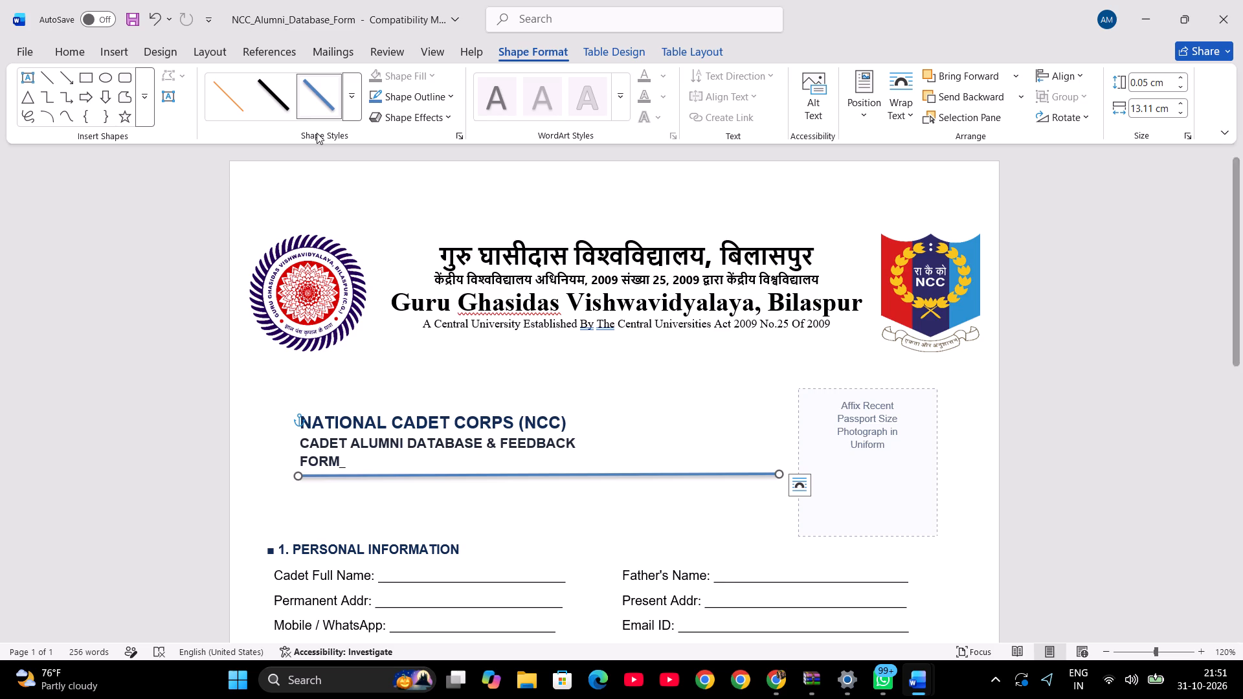
pyautogui.click(289, 103)
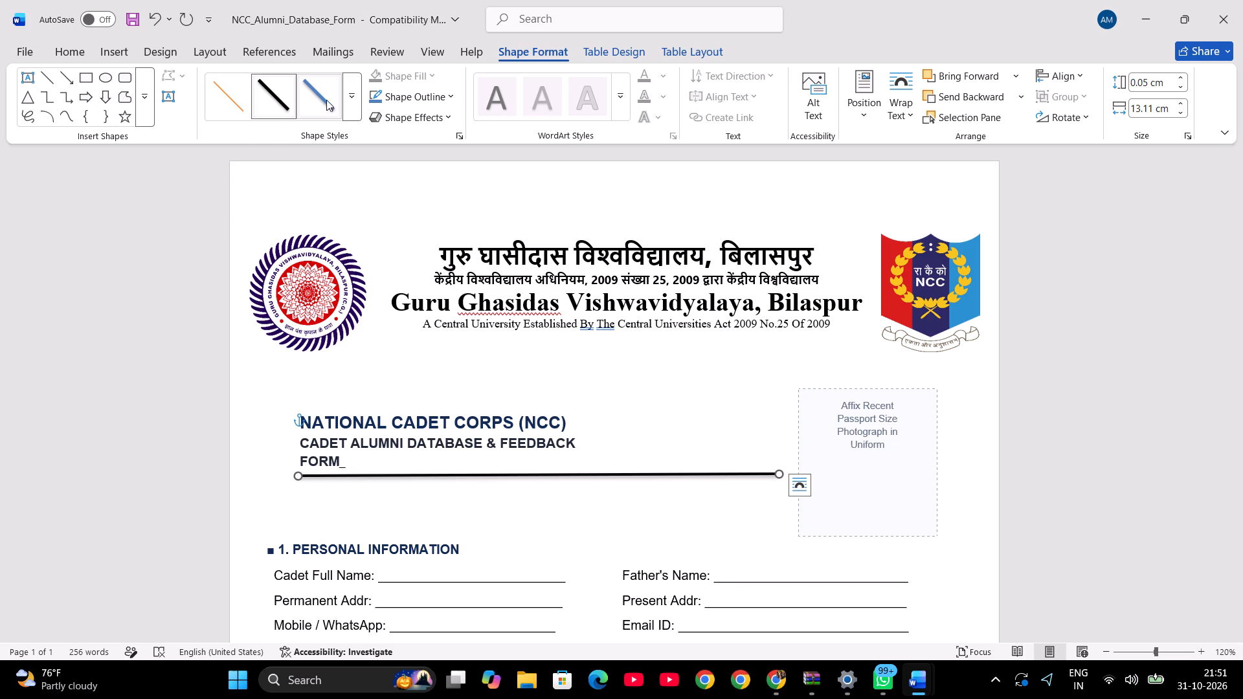
pyautogui.click(359, 102)
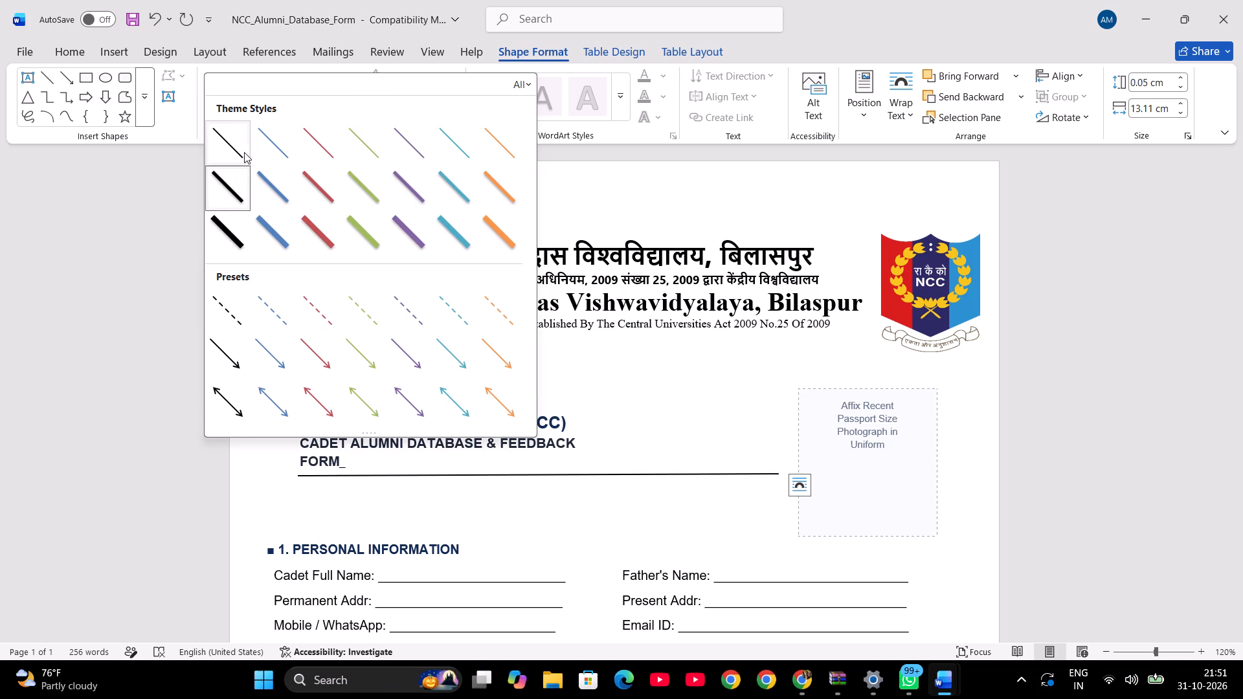
pyautogui.click(241, 152)
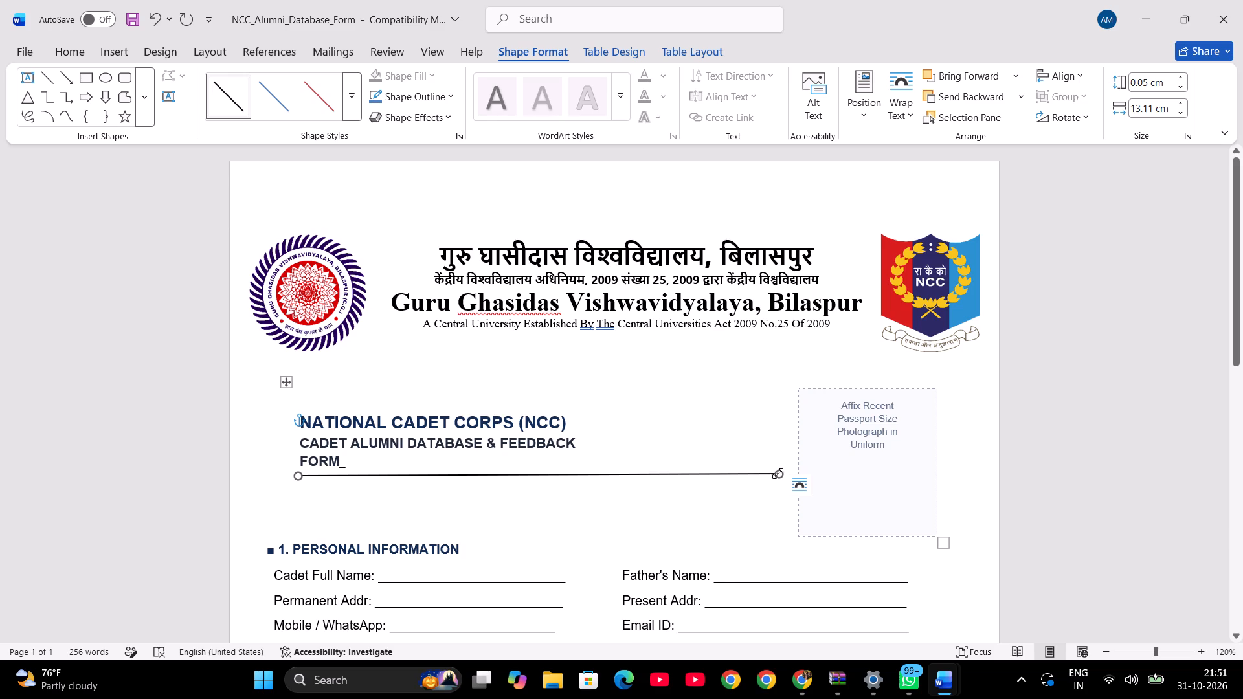
# Adjust the title line's end near the photograph box so the line is nearly horizontal and about 13.2 cm long.
pyautogui.click(782, 473)
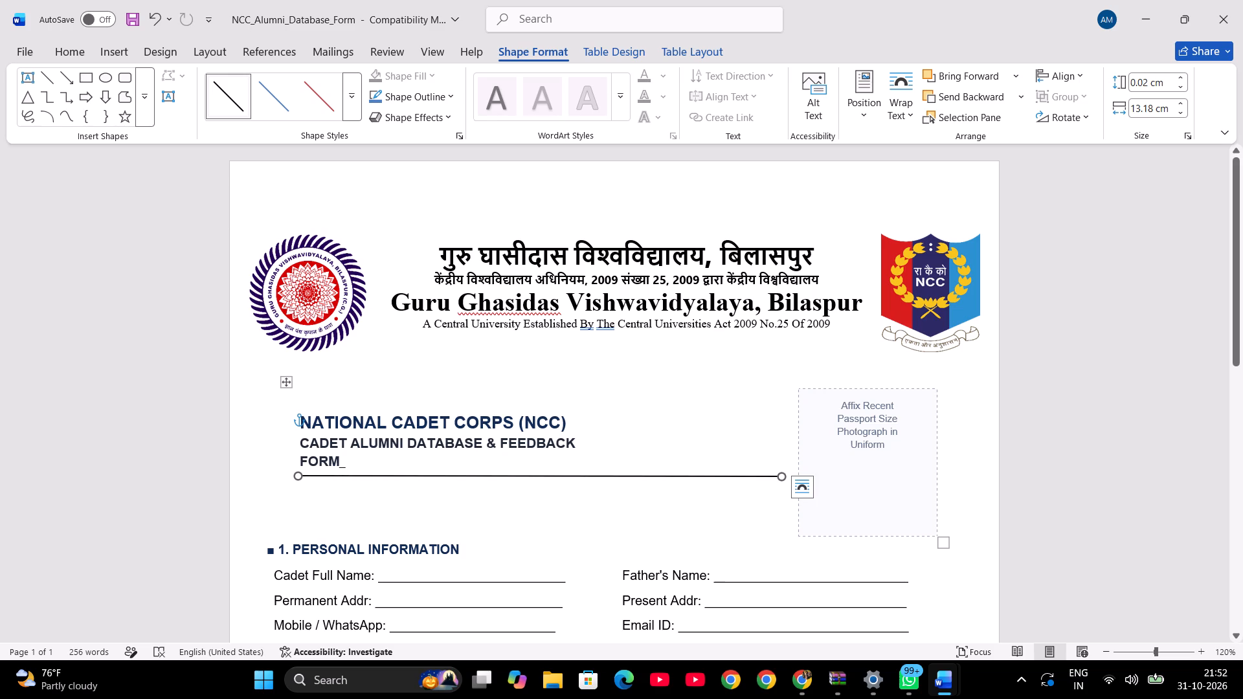
pyautogui.click(805, 349)
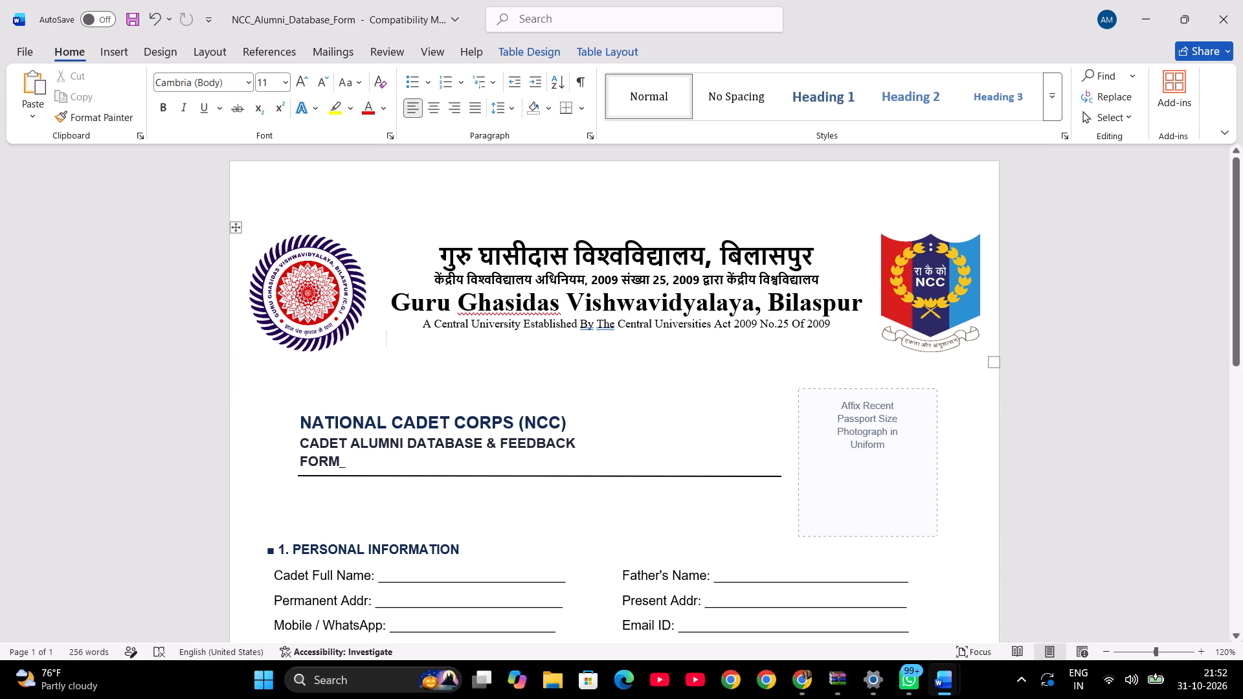
# Review the whole form page, from the letterhead down to the signature blocks, for layout and fit.
pyautogui.scroll(-1, 845, 338)
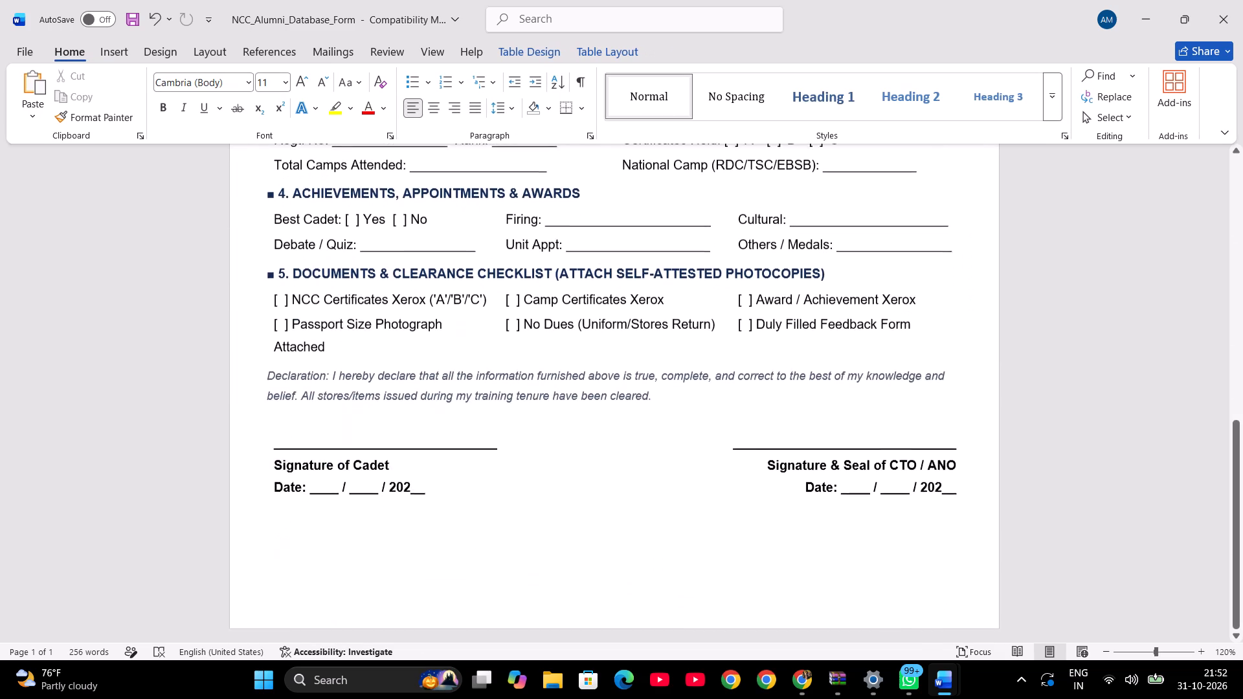
pyautogui.scroll(-1, 845, 338)
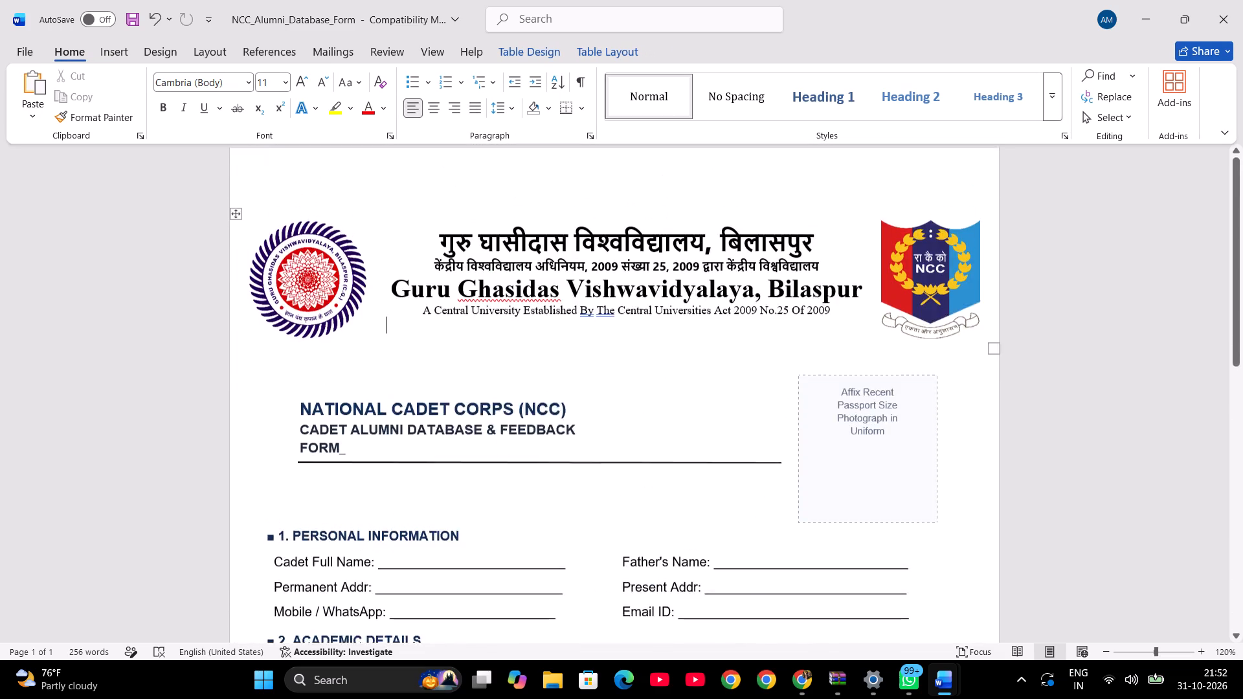
pyautogui.scroll(-1, 845, 338)
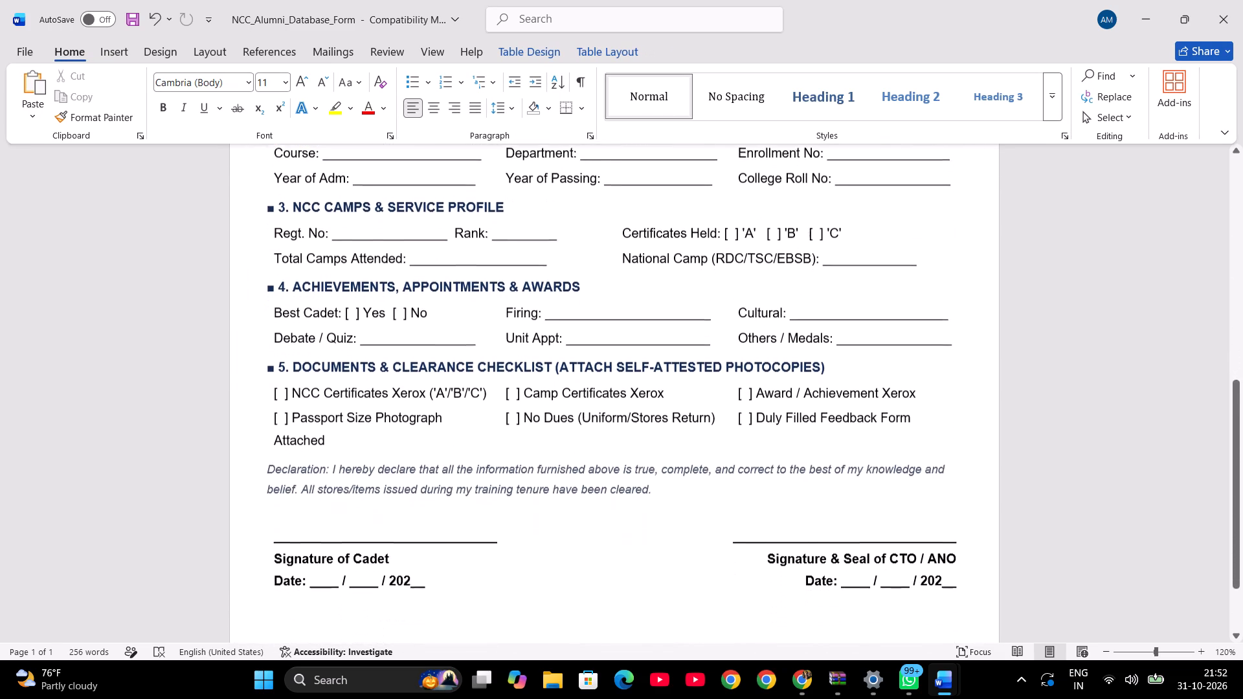
pyautogui.scroll(-2, 845, 338)
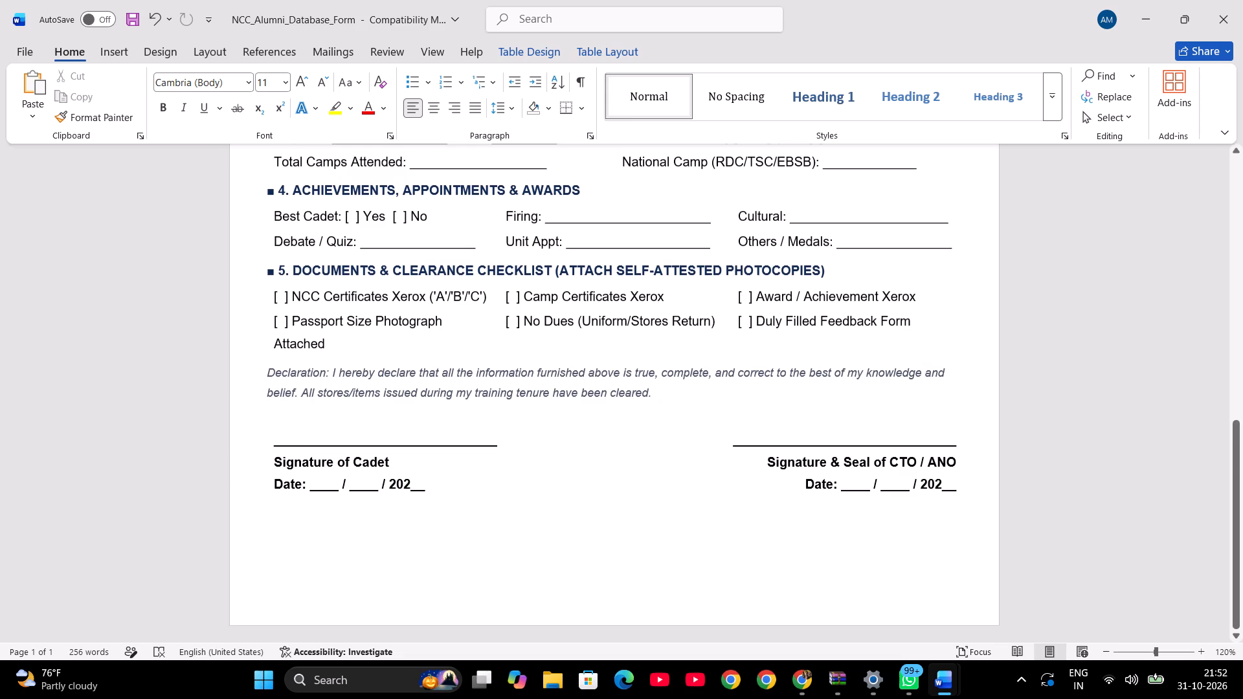
pyautogui.scroll(-1, 845, 338)
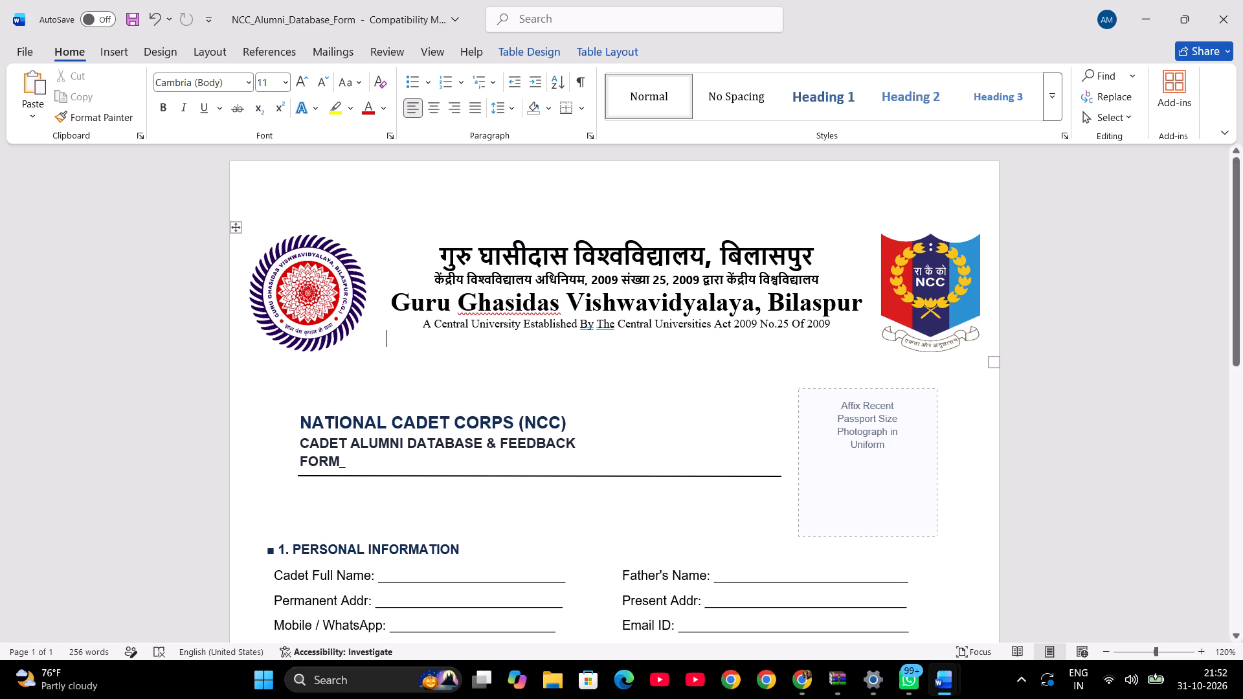
pyautogui.click(275, 183)
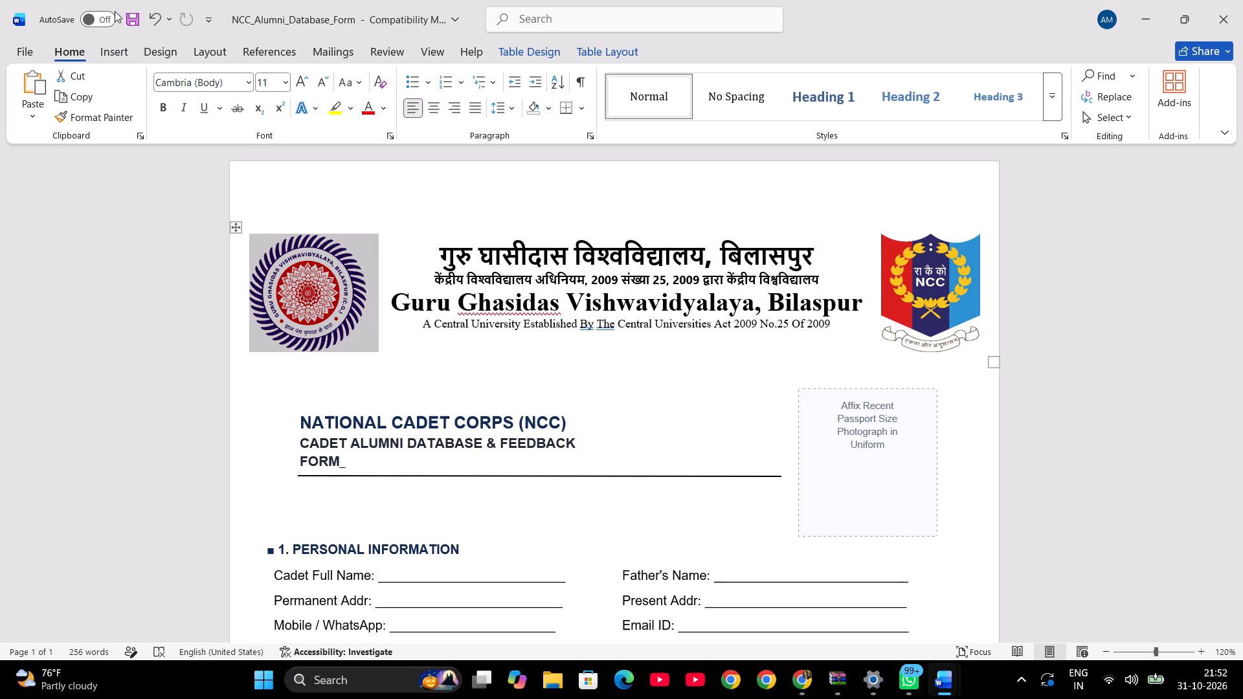
# Save the form as Word document NCC_Alumni_Database_Form in the D: drive's NCC Report folder, accept the newest file format, and minimize its window.
pyautogui.click(31, 49)
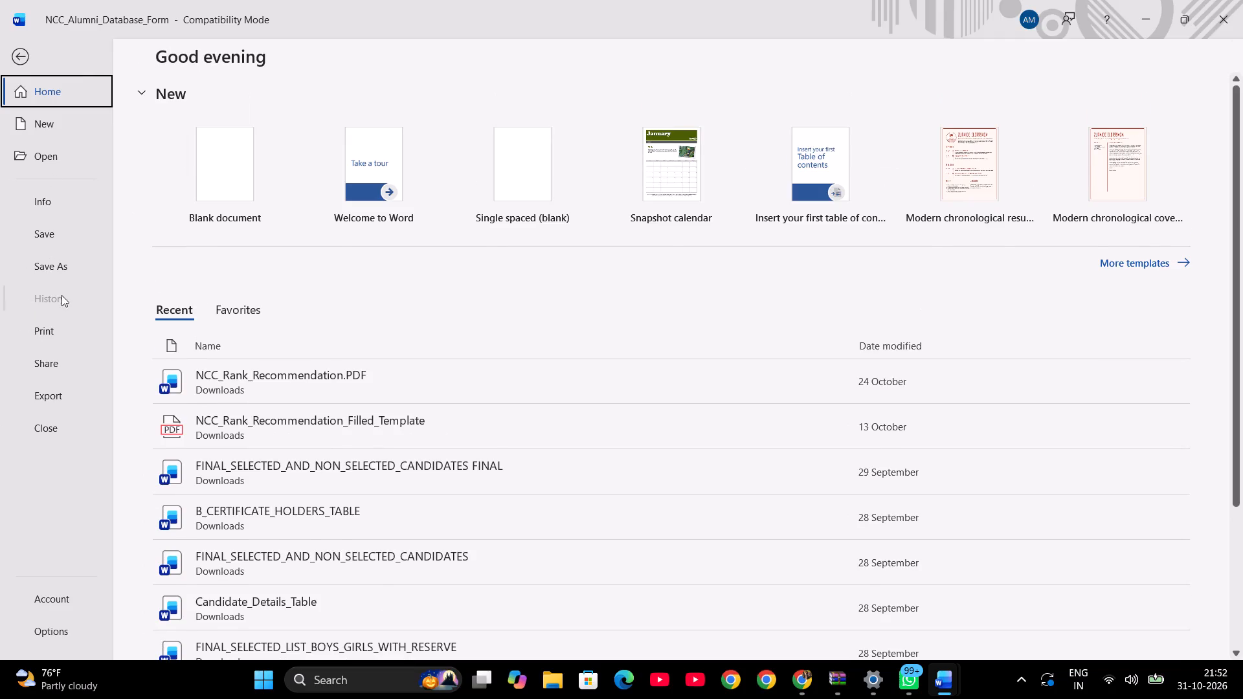
pyautogui.click(62, 264)
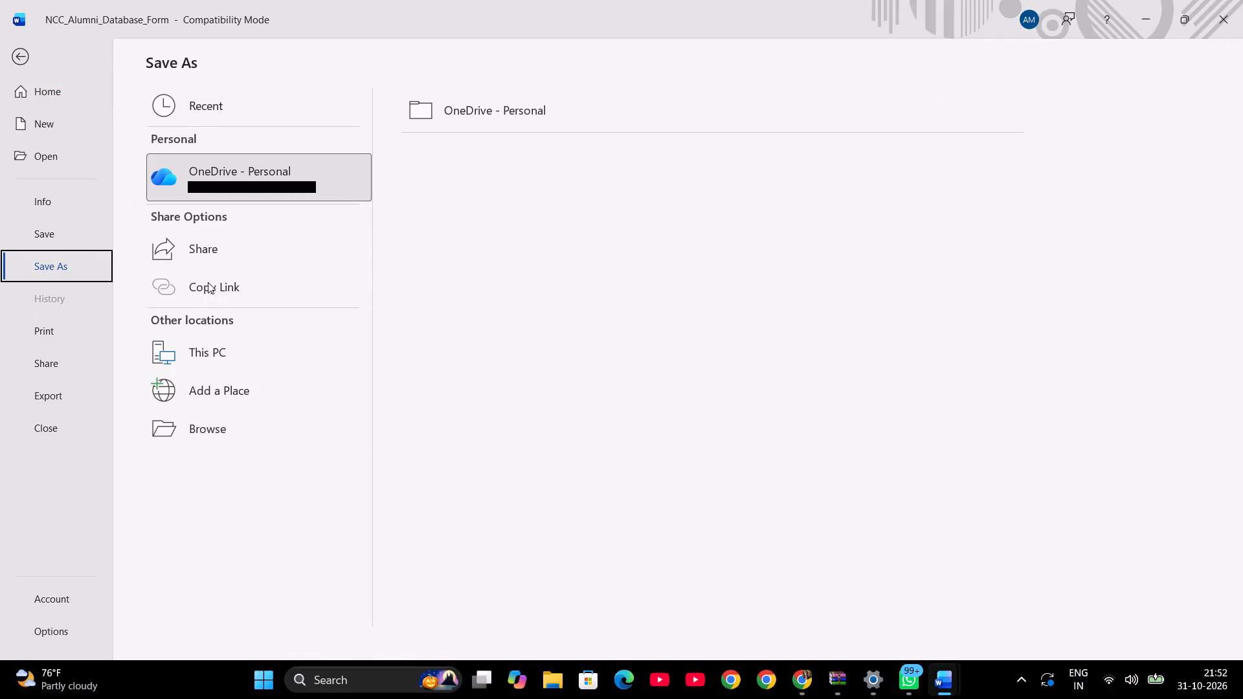
pyautogui.click(206, 363)
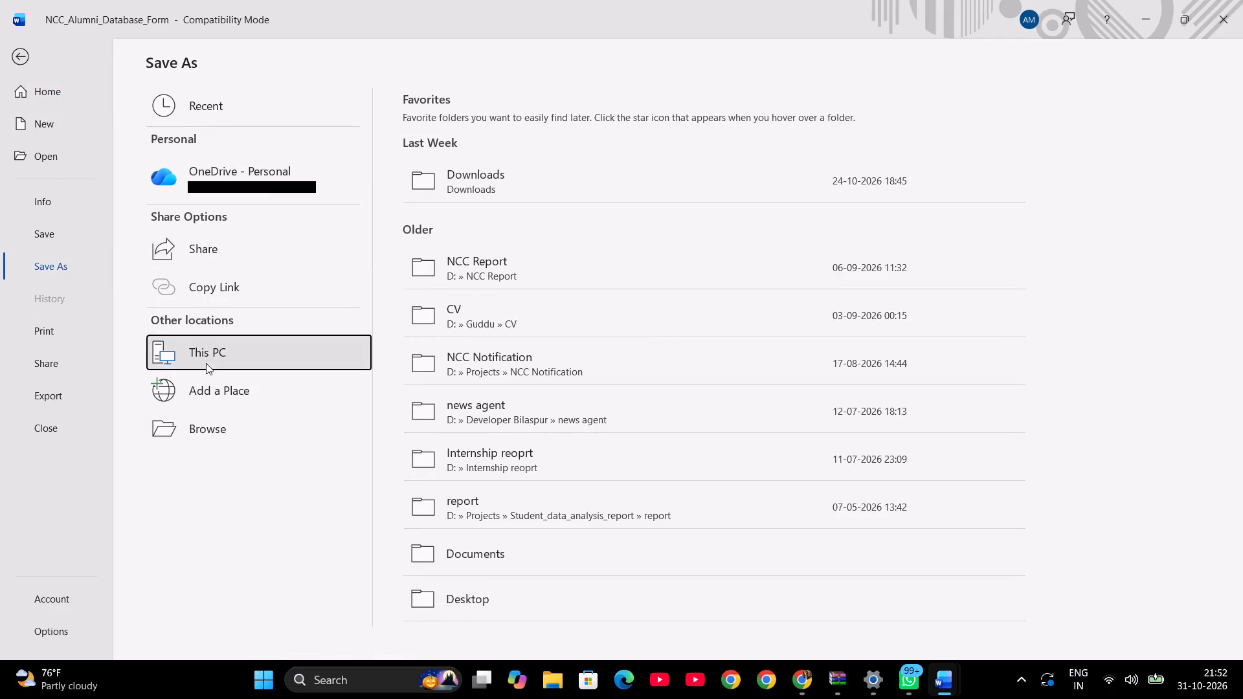
pyautogui.click(521, 269)
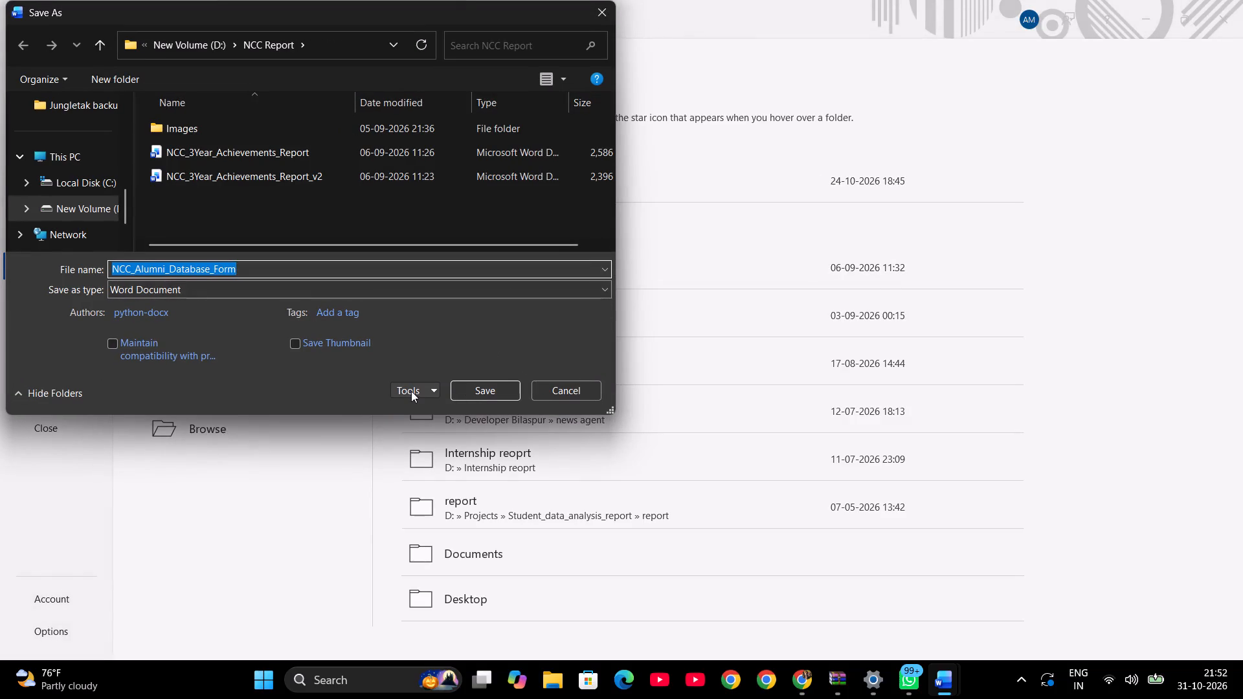
pyautogui.click(508, 393)
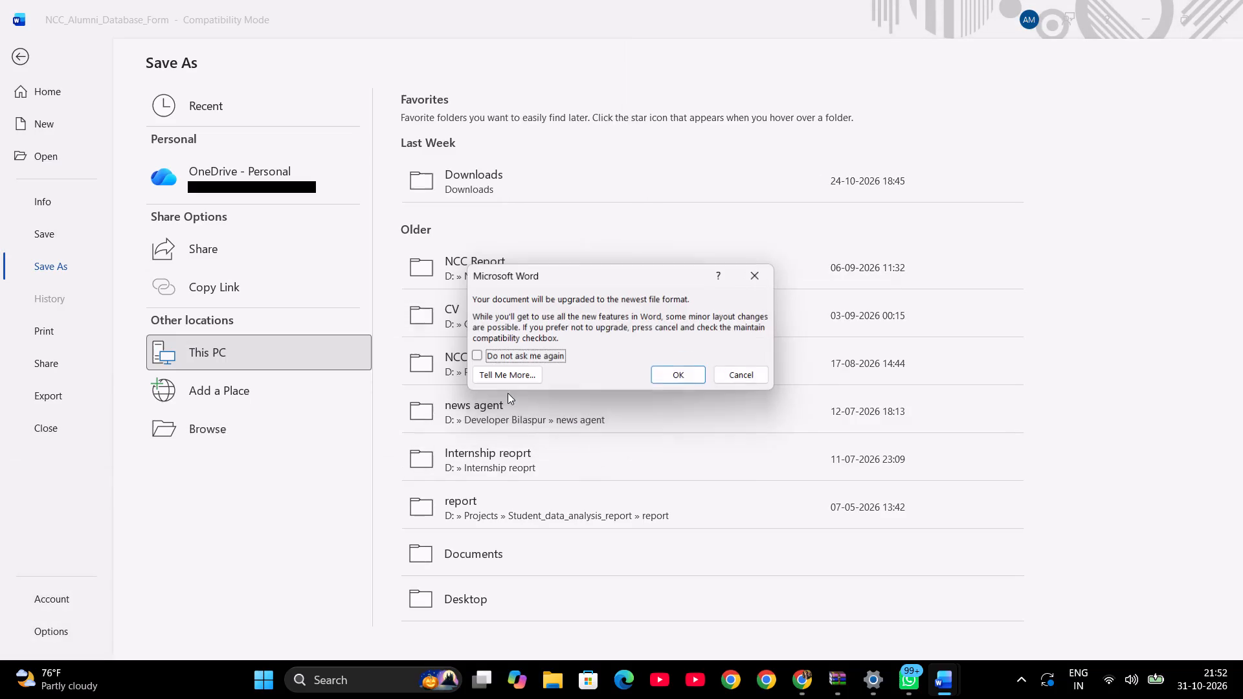
pyautogui.click(671, 381)
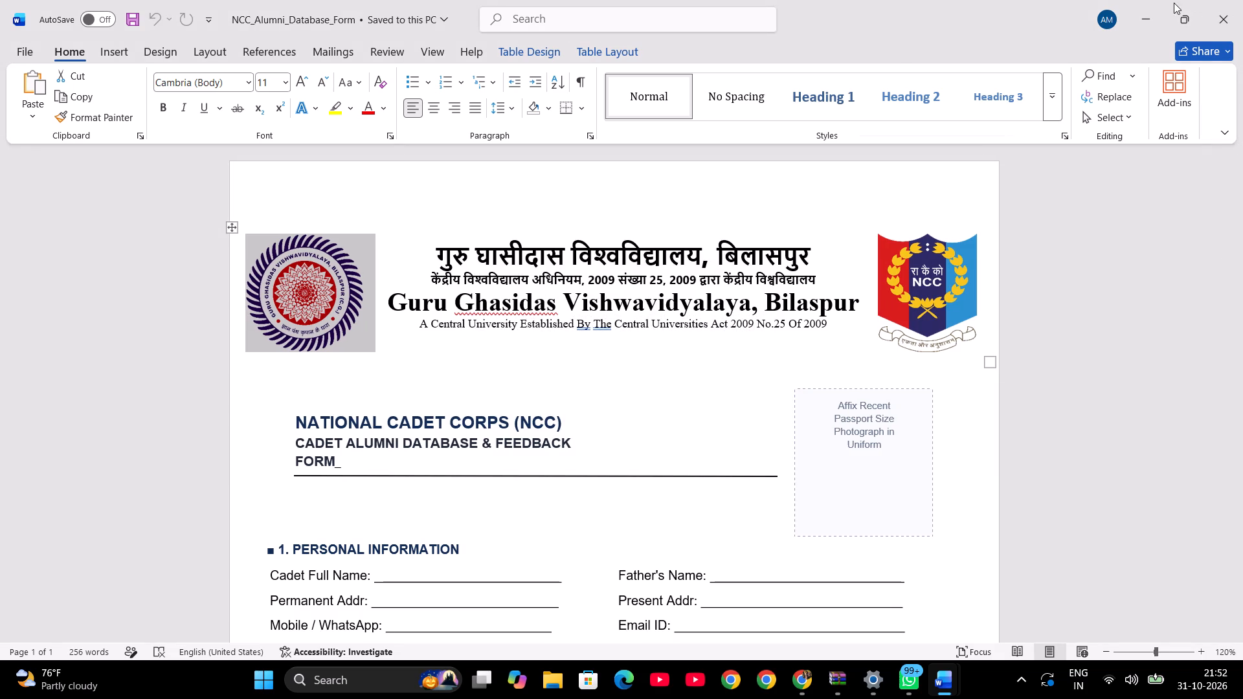
pyautogui.click(1148, 5)
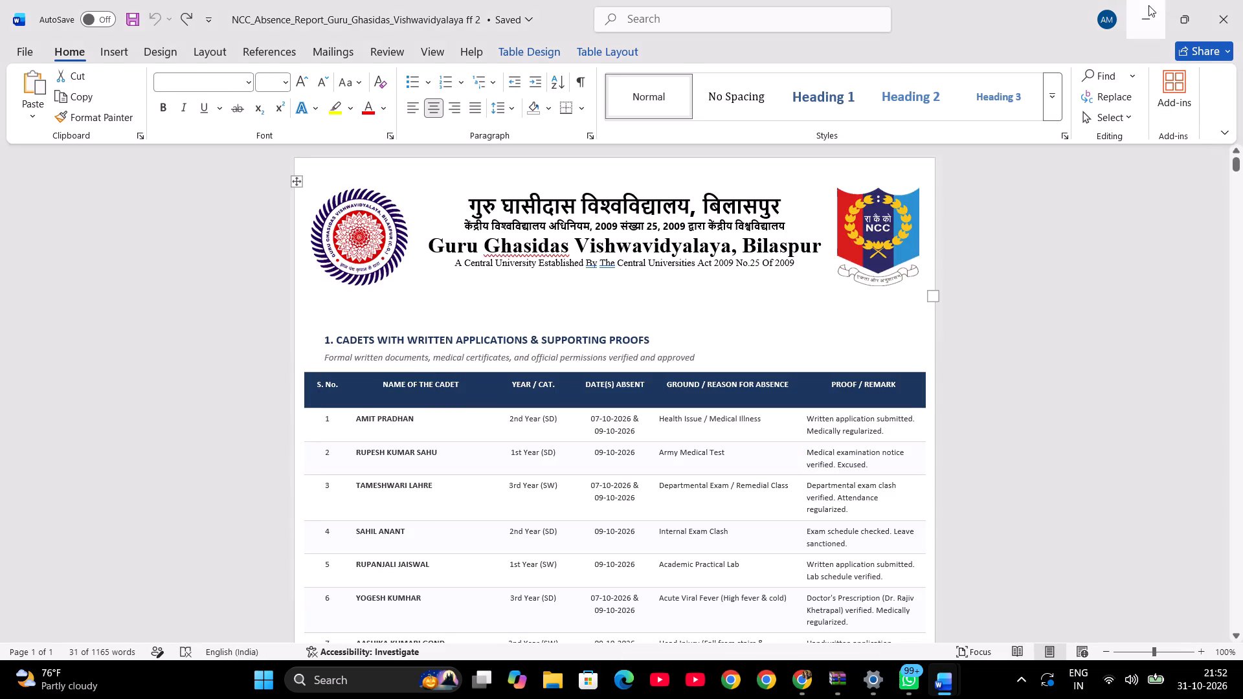